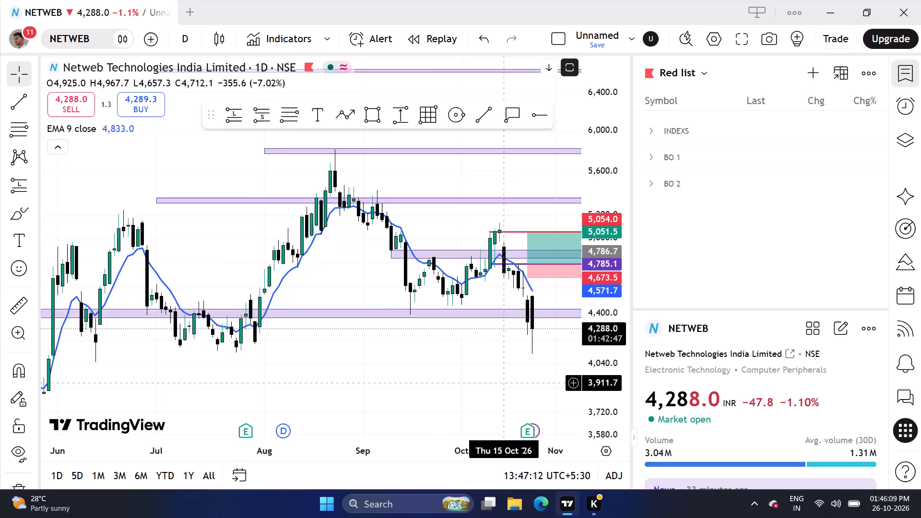
Examine recent NETWEB price action on the daily chart and on the 4-hour interval.
{"action": "scroll", "coordinate": [505, 383], "scroll_direction": "up", "scroll_amount": 2}
{"action": "left_click_drag", "start_coordinate": [532, 377], "coordinate": [463, 383]}
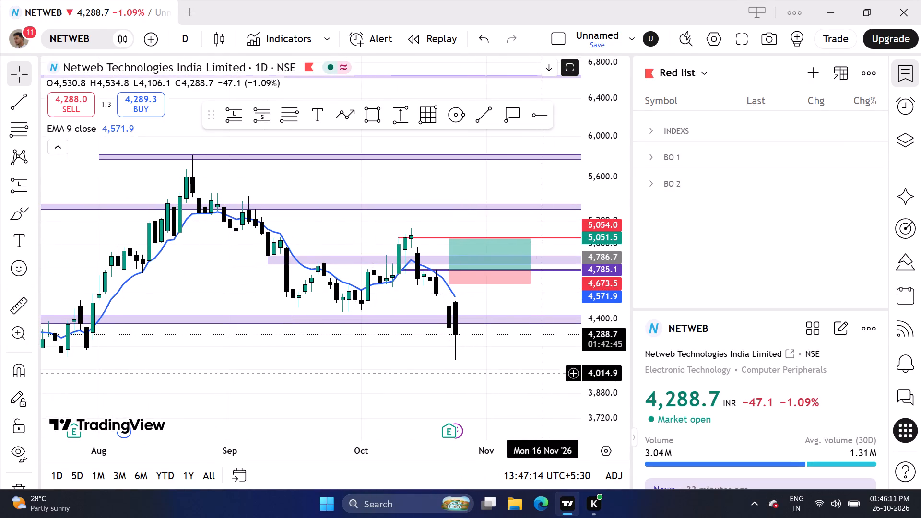
{"action": "scroll", "coordinate": [590, 370], "scroll_direction": "up", "scroll_amount": 3}
{"action": "scroll", "coordinate": [529, 386], "scroll_direction": "up", "scroll_amount": 2}
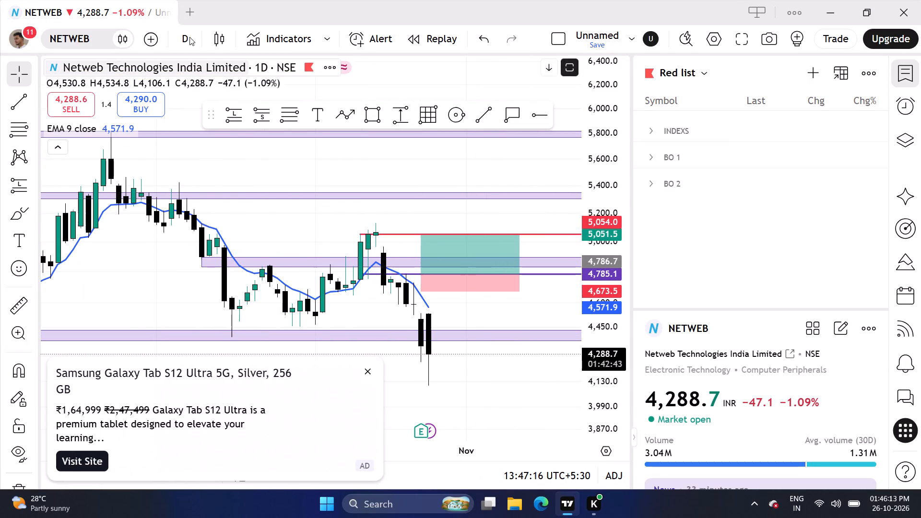
{"action": "left_click", "coordinate": [189, 37]}
{"action": "scroll", "coordinate": [269, 317], "scroll_direction": "down", "scroll_amount": 5}
{"action": "left_click", "coordinate": [217, 301]}
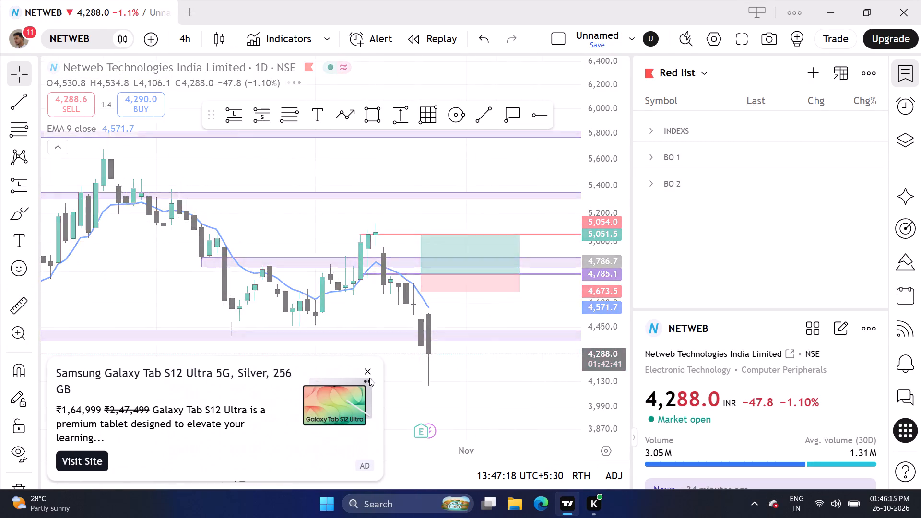
{"action": "left_click", "coordinate": [365, 372]}
{"action": "scroll", "coordinate": [492, 361], "scroll_direction": "down", "scroll_amount": 5}
{"action": "scroll", "coordinate": [602, 361], "scroll_direction": "down", "scroll_amount": 4}
{"action": "scroll", "coordinate": [498, 375], "scroll_direction": "down", "scroll_amount": 6}
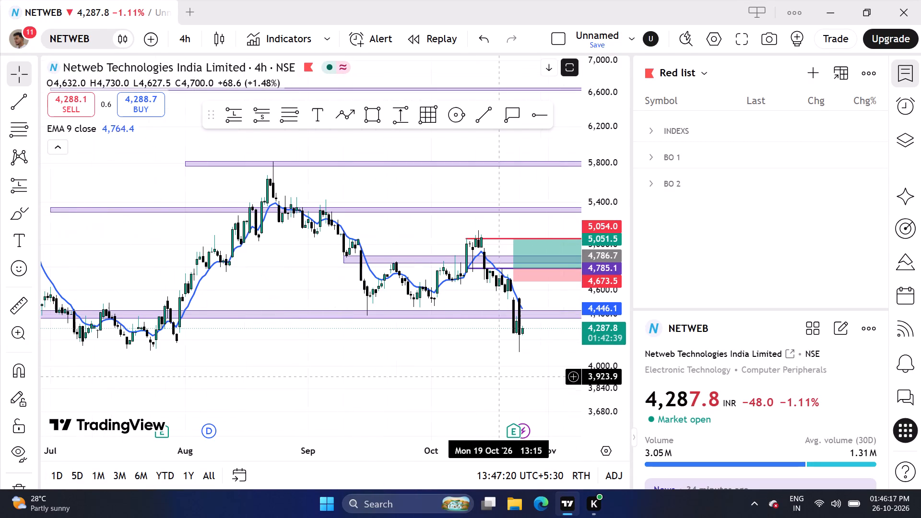
Switch the NETWEB chart to the 1-month interval and review its long-term price history.
{"action": "left_click", "coordinate": [189, 54]}
{"action": "left_click", "coordinate": [186, 49]}
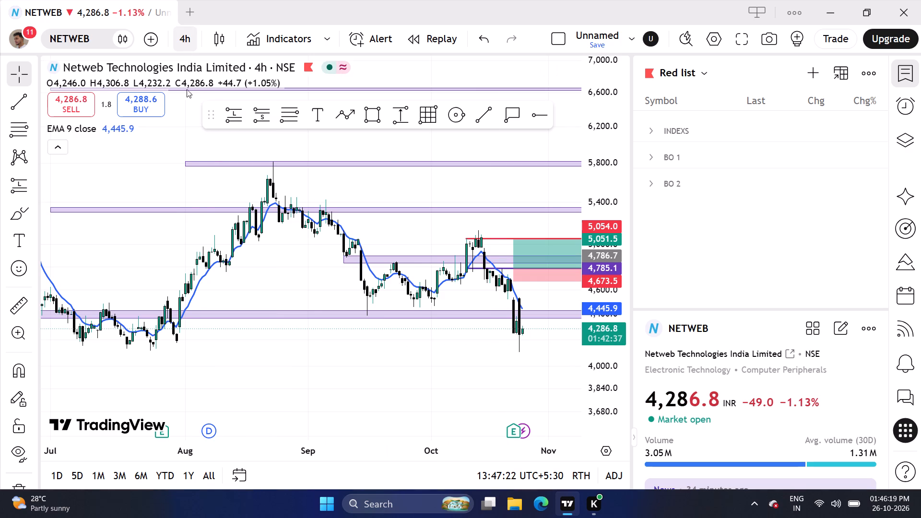
{"action": "scroll", "coordinate": [200, 151], "scroll_direction": "down", "scroll_amount": 6}
{"action": "left_click", "coordinate": [235, 319]}
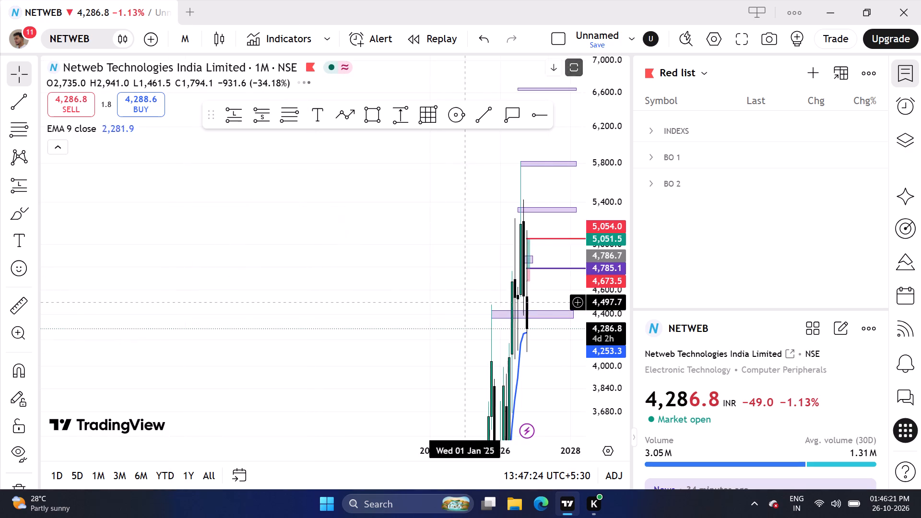
{"action": "scroll", "coordinate": [581, 288], "scroll_direction": "down", "scroll_amount": 20}
{"action": "scroll", "coordinate": [581, 288], "scroll_direction": "down", "scroll_amount": 10}
{"action": "scroll", "coordinate": [425, 325], "scroll_direction": "up", "scroll_amount": 4}
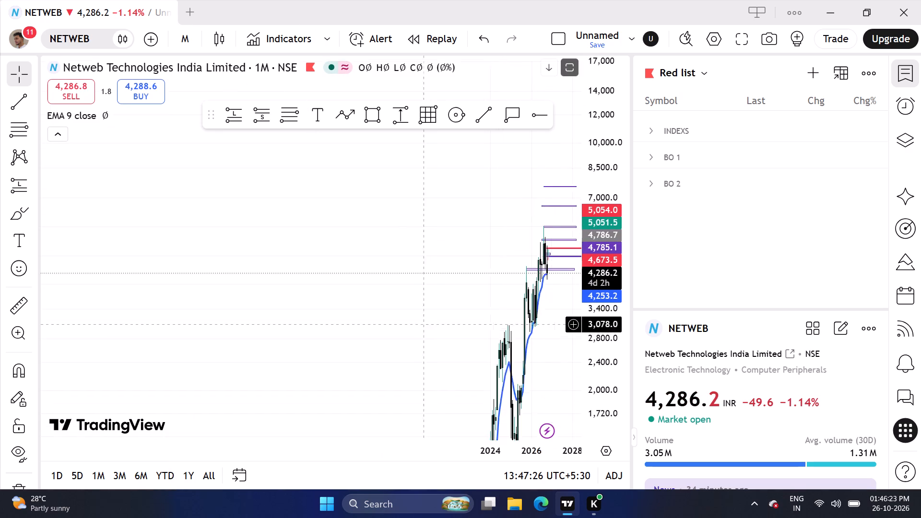
{"action": "scroll", "coordinate": [415, 322], "scroll_direction": "up", "scroll_amount": 17}
Open LUMAXTECH from the BO 1 section of the Red list and examine its monthly chart.
{"action": "left_click", "coordinate": [653, 181]}
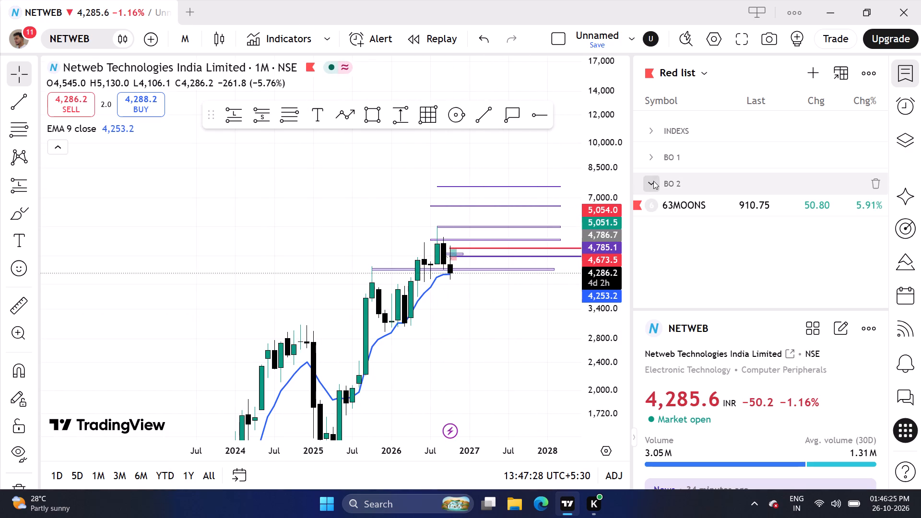
{"action": "left_click", "coordinate": [653, 181]}
{"action": "left_click", "coordinate": [650, 161]}
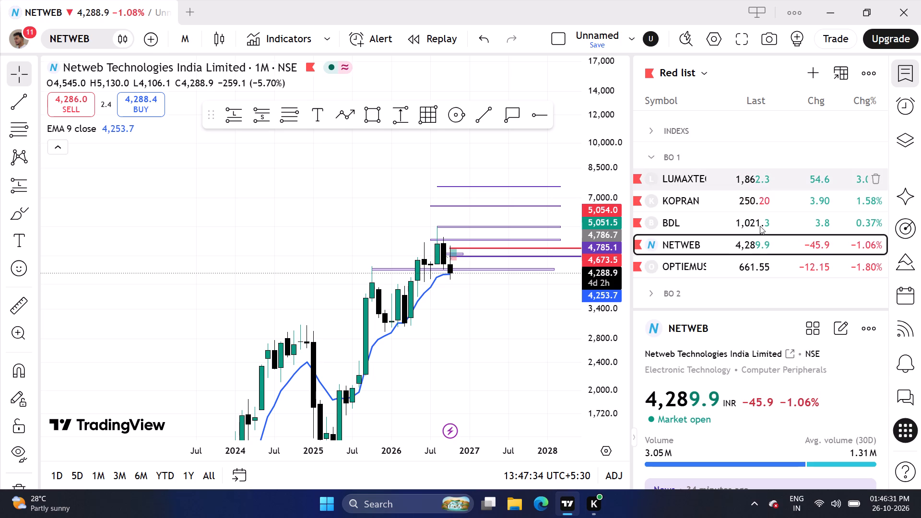
{"action": "left_click", "coordinate": [694, 183]}
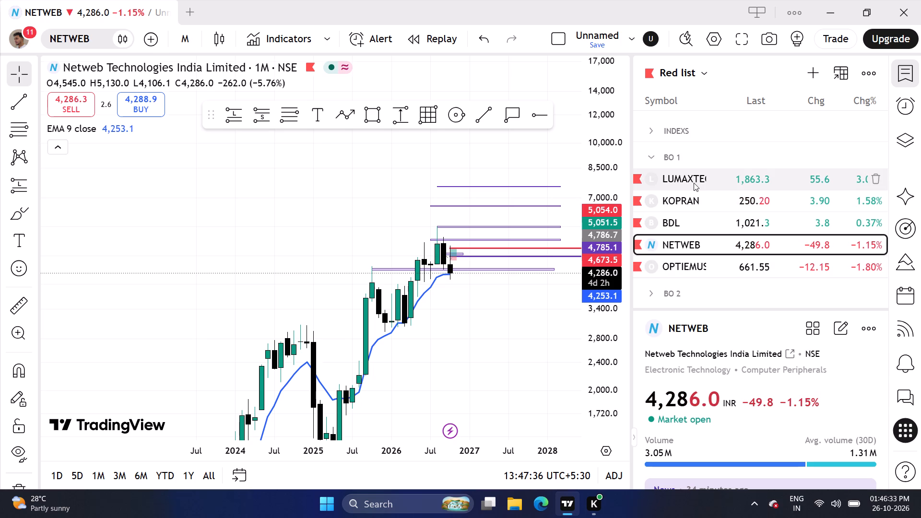
{"action": "scroll", "coordinate": [514, 252], "scroll_direction": "down", "scroll_amount": 1}
{"action": "left_click_drag", "start_coordinate": [487, 202], "coordinate": [487, 207]}
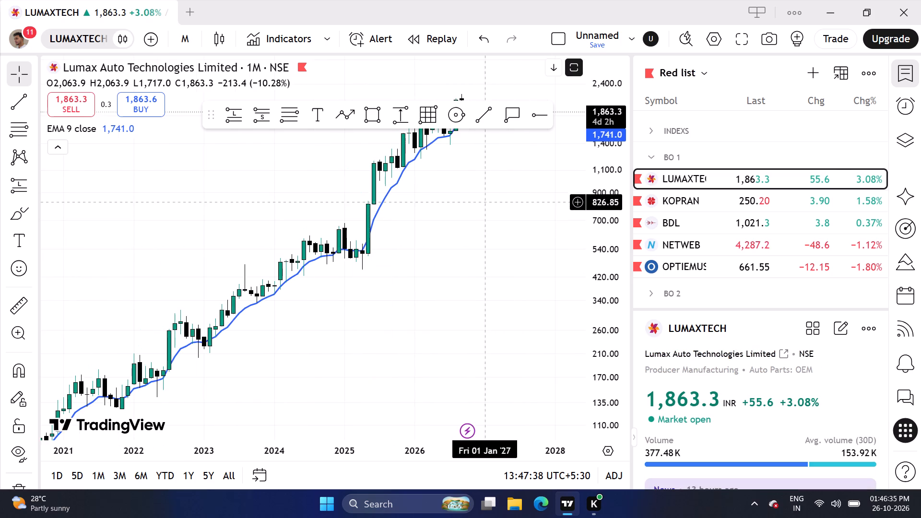
{"action": "left_click_drag", "start_coordinate": [487, 207], "coordinate": [490, 297]}
{"action": "scroll", "coordinate": [607, 291], "scroll_direction": "up", "scroll_amount": 4}
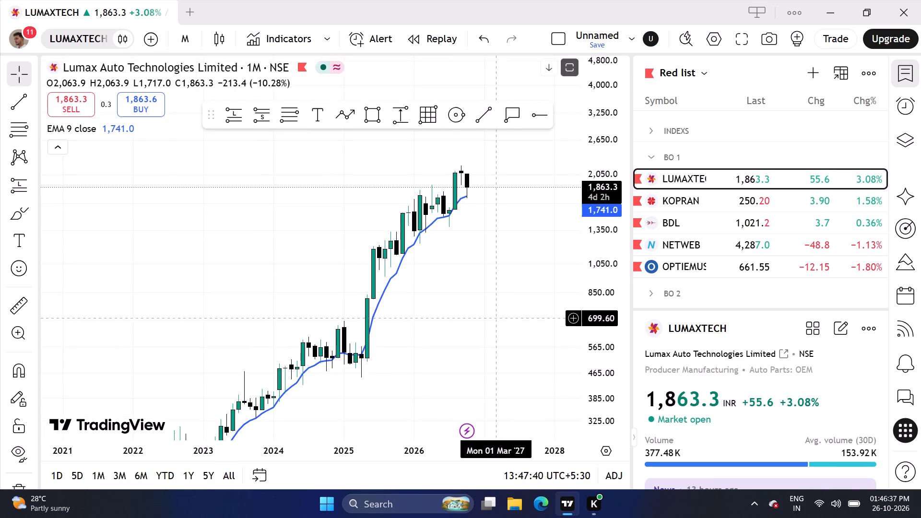
{"action": "scroll", "coordinate": [499, 323], "scroll_direction": "up", "scroll_amount": 4}
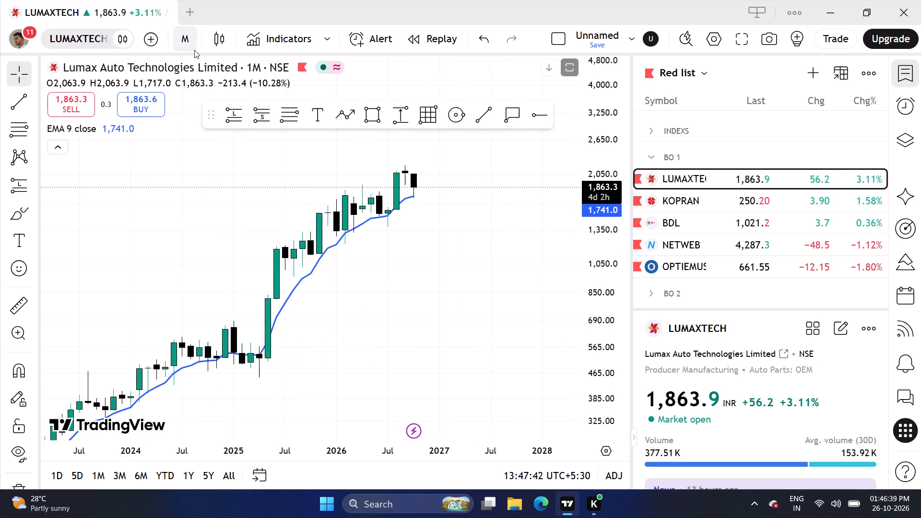
Switch the LUMAXTECH chart to the 1-week interval and examine its price action.
{"action": "left_click", "coordinate": [194, 46]}
{"action": "scroll", "coordinate": [240, 242], "scroll_direction": "down", "scroll_amount": 5}
{"action": "left_click", "coordinate": [226, 365]}
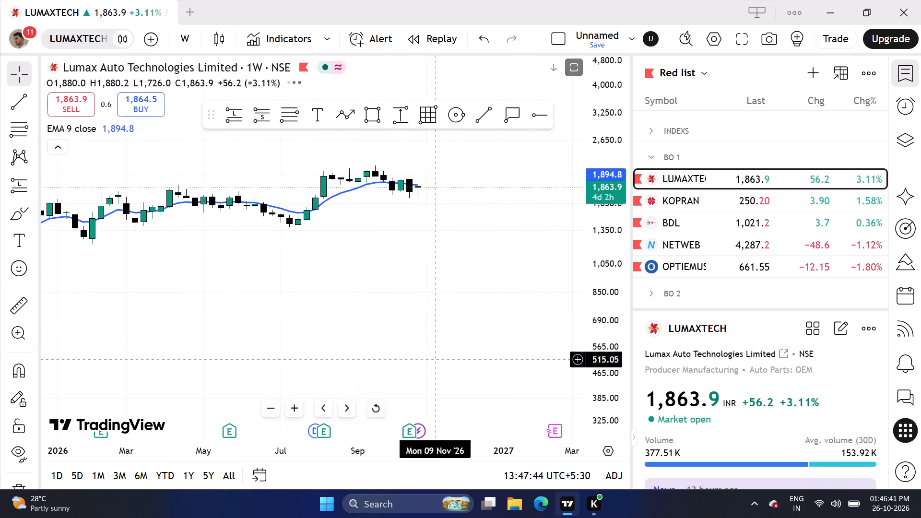
{"action": "scroll", "coordinate": [416, 285], "scroll_direction": "down", "scroll_amount": 6}
{"action": "scroll", "coordinate": [602, 295], "scroll_direction": "up", "scroll_amount": 3}
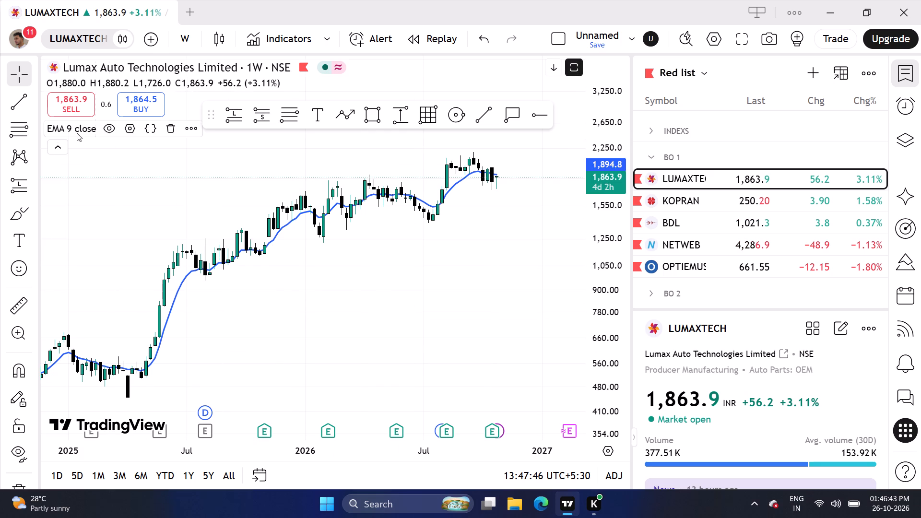
Hide the EMA 9 indicator on the chart.
{"action": "left_click", "coordinate": [111, 130]}
Switch LUMAXTECH to the 1-month interval and examine its full price history and drawn zones.
{"action": "left_click", "coordinate": [189, 41]}
{"action": "scroll", "coordinate": [256, 216], "scroll_direction": "down", "scroll_amount": 6}
{"action": "left_click", "coordinate": [230, 320]}
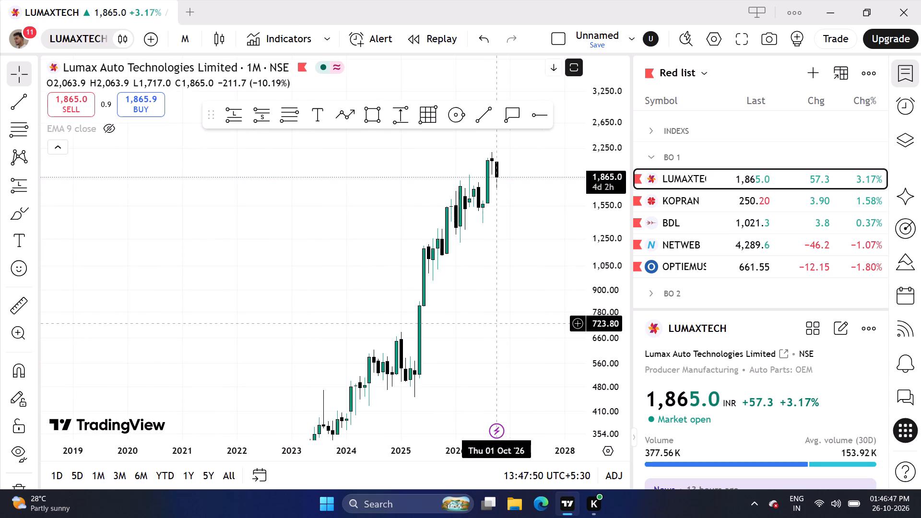
{"action": "scroll", "coordinate": [602, 284], "scroll_direction": "down", "scroll_amount": 15}
{"action": "scroll", "coordinate": [469, 347], "scroll_direction": "down", "scroll_amount": 8}
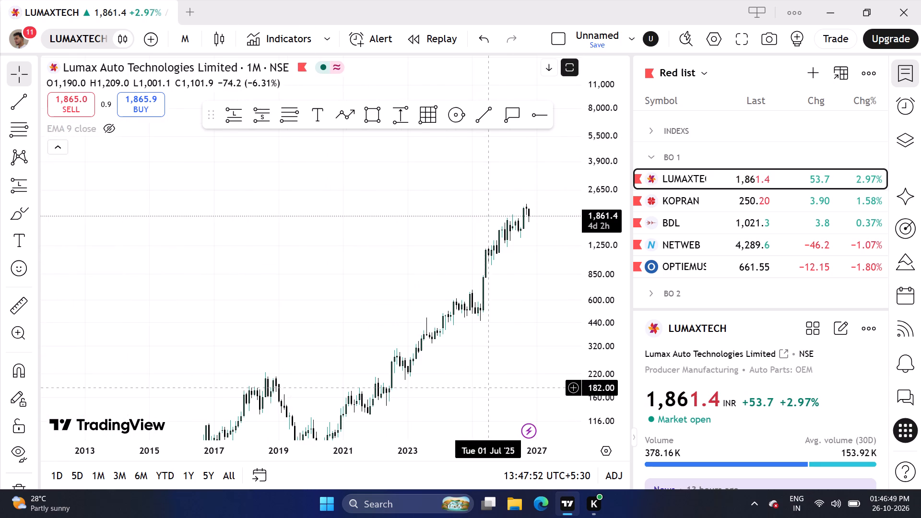
{"action": "scroll", "coordinate": [485, 385], "scroll_direction": "up", "scroll_amount": 4}
{"action": "left_click_drag", "start_coordinate": [482, 386], "coordinate": [479, 293]}
{"action": "scroll", "coordinate": [480, 305], "scroll_direction": "down", "scroll_amount": 12}
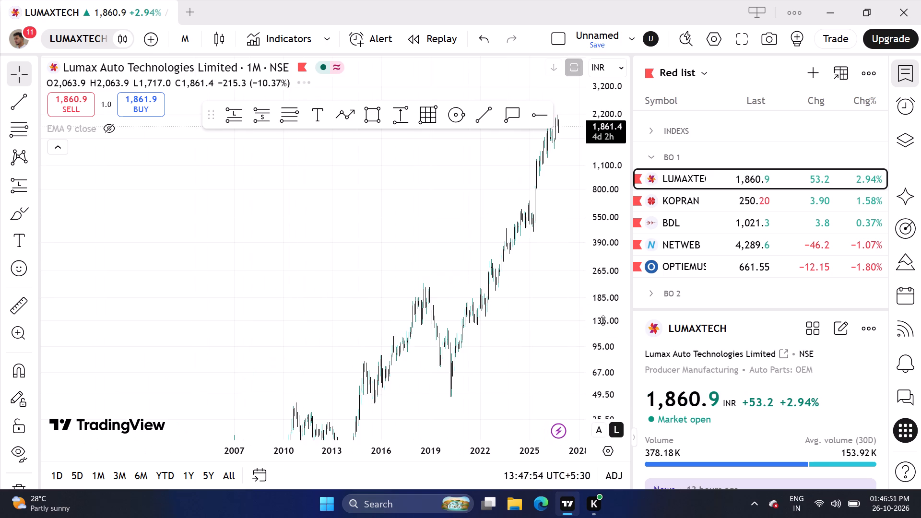
{"action": "scroll", "coordinate": [603, 321], "scroll_direction": "down", "scroll_amount": 6}
{"action": "scroll", "coordinate": [508, 391], "scroll_direction": "up", "scroll_amount": 9}
{"action": "left_click_drag", "start_coordinate": [525, 298], "coordinate": [475, 381]}
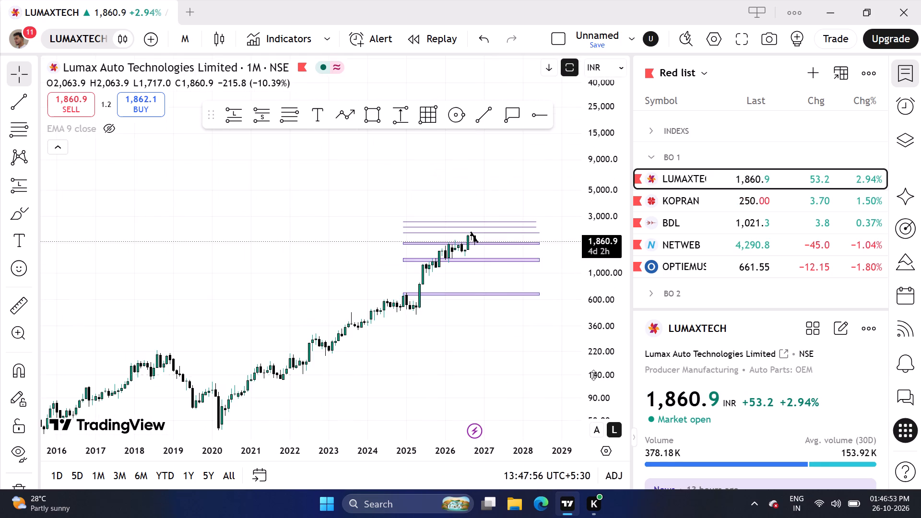
{"action": "scroll", "coordinate": [593, 375], "scroll_direction": "up", "scroll_amount": 12}
{"action": "scroll", "coordinate": [462, 333], "scroll_direction": "up", "scroll_amount": 7}
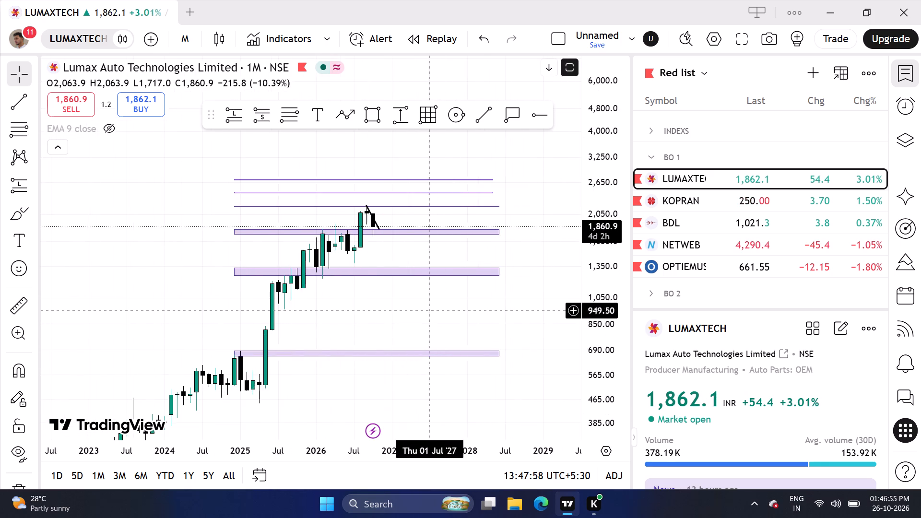
{"action": "left_click_drag", "start_coordinate": [428, 310], "coordinate": [426, 355]}
Set the chart to the 1-week interval and review LUMAXTECH's zones and descending trend line.
{"action": "left_click", "coordinate": [192, 43]}
{"action": "scroll", "coordinate": [214, 200], "scroll_direction": "down", "scroll_amount": 5}
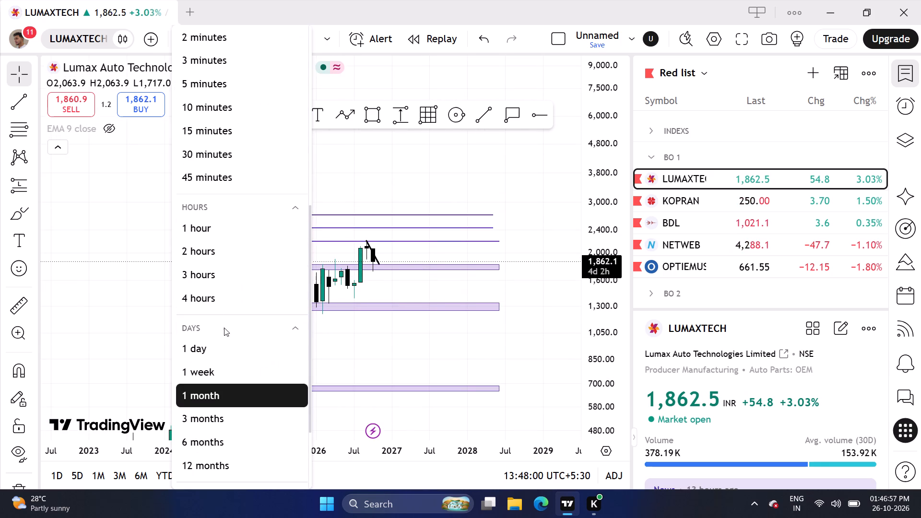
{"action": "left_click", "coordinate": [224, 373]}
{"action": "scroll", "coordinate": [605, 353], "scroll_direction": "up", "scroll_amount": 9}
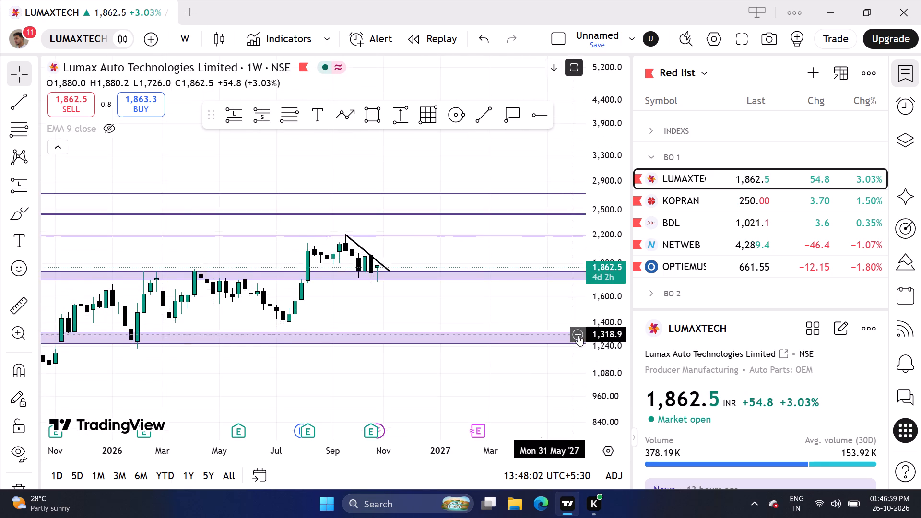
{"action": "scroll", "coordinate": [578, 335], "scroll_direction": "up", "scroll_amount": 13}
{"action": "scroll", "coordinate": [441, 339], "scroll_direction": "down", "scroll_amount": 7}
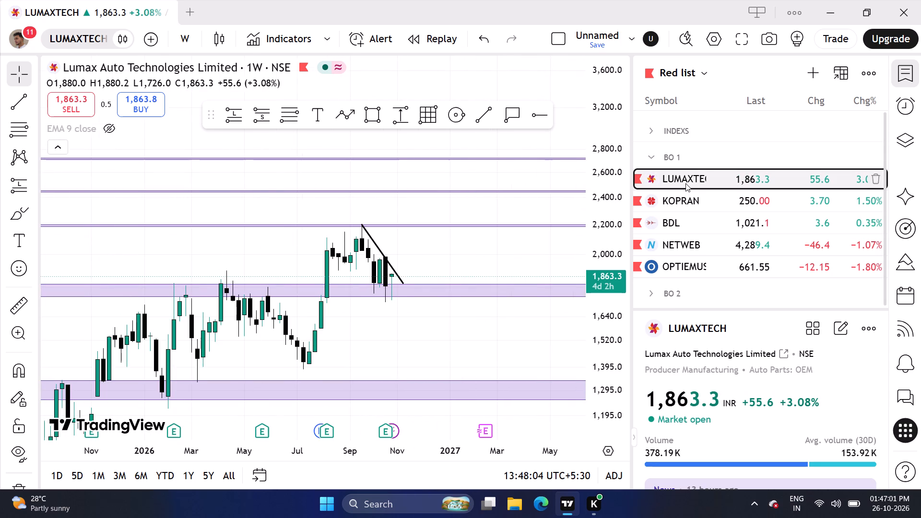
Open the NETWEB chart from the Red list and hide the watchlist.
{"action": "left_click", "coordinate": [689, 245]}
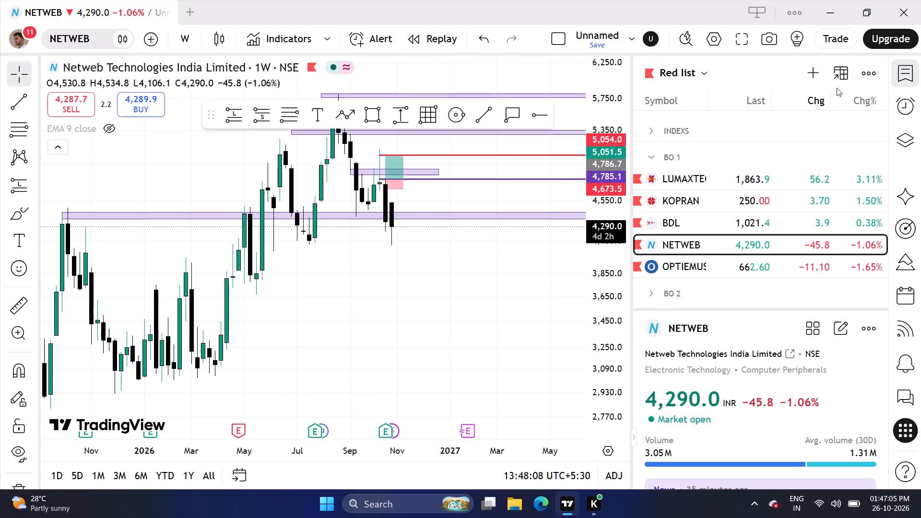
{"action": "left_click", "coordinate": [916, 82]}
Delete the purple zones near 7,400 and 6,600 and the red horizontal line at 5,054.0 on NETWEB.
{"action": "scroll", "coordinate": [661, 311], "scroll_direction": "up", "scroll_amount": 4}
{"action": "scroll", "coordinate": [842, 282], "scroll_direction": "down", "scroll_amount": 6}
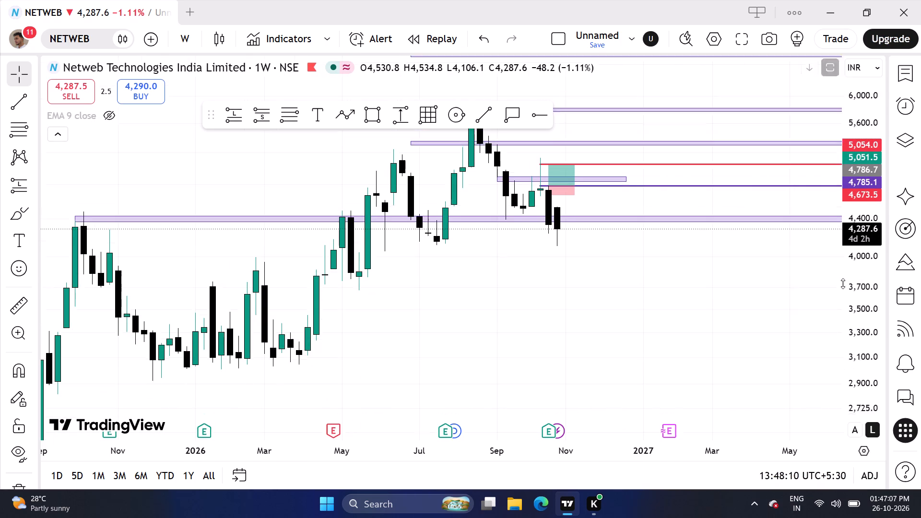
{"action": "scroll", "coordinate": [843, 283], "scroll_direction": "down", "scroll_amount": 6}
{"action": "scroll", "coordinate": [704, 327], "scroll_direction": "down", "scroll_amount": 4}
{"action": "left_click_drag", "start_coordinate": [716, 330], "coordinate": [558, 387]}
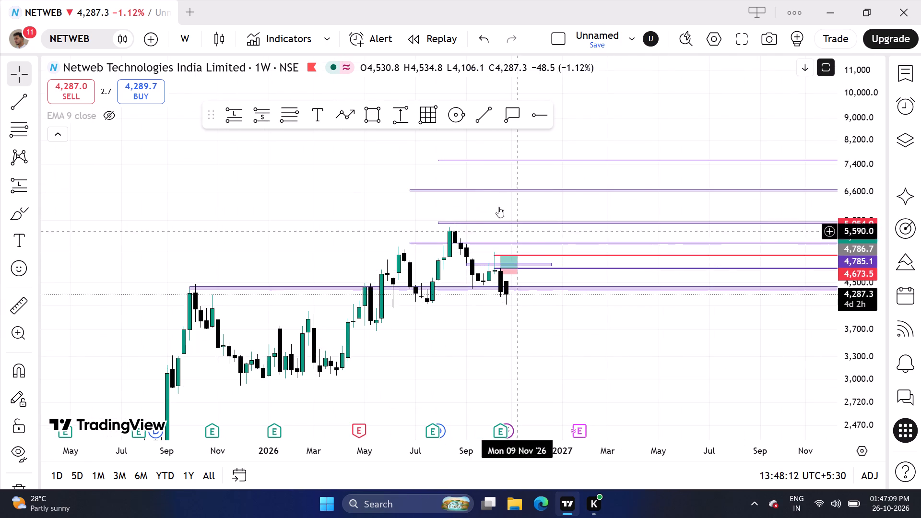
{"action": "left_click", "coordinate": [442, 159]}
{"action": "left_click", "coordinate": [653, 85]}
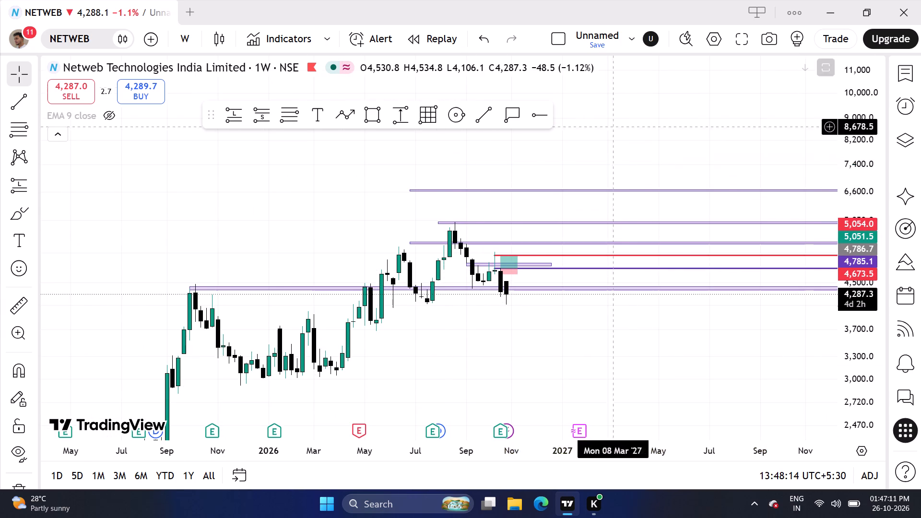
{"action": "left_click", "coordinate": [520, 256]}
{"action": "left_click", "coordinate": [615, 78]}
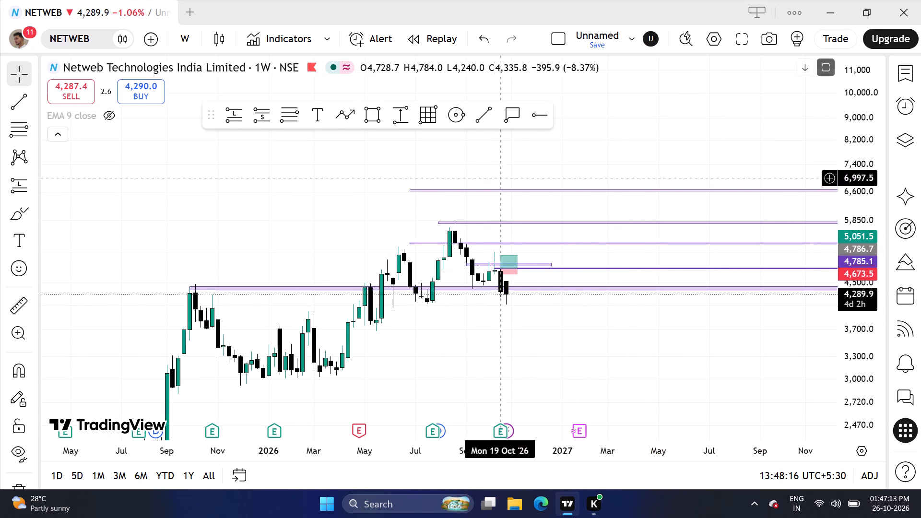
{"action": "left_click", "coordinate": [413, 188]}
{"action": "left_click", "coordinate": [649, 79]}
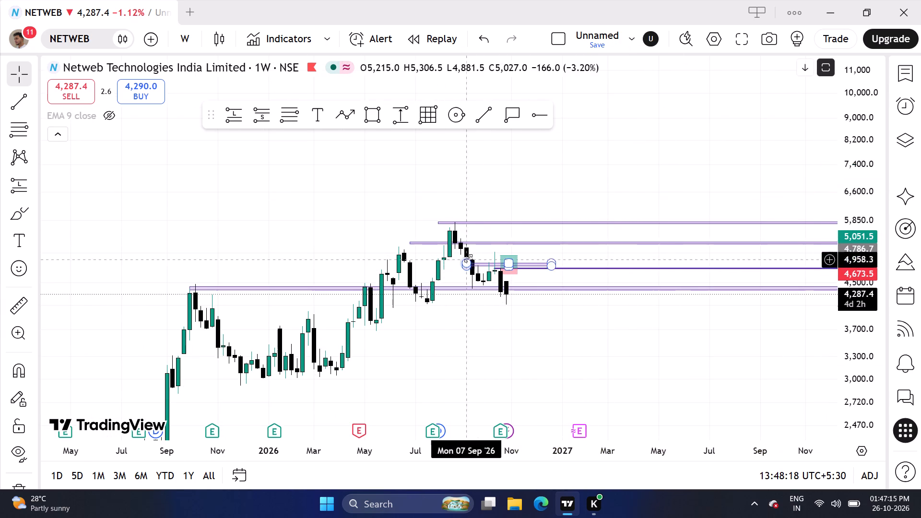
Delete the purple zones near 5,350 and 5,850 and the long position drawing on NETWEB.
{"action": "left_click", "coordinate": [446, 243]}
{"action": "left_click", "coordinate": [654, 82]}
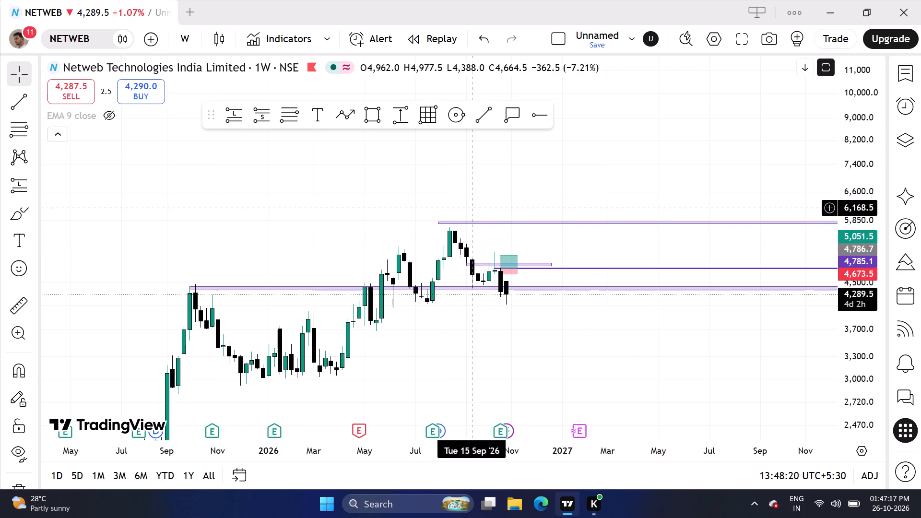
{"action": "left_click", "coordinate": [446, 223]}
{"action": "left_click", "coordinate": [659, 86]}
{"action": "left_click", "coordinate": [506, 266]}
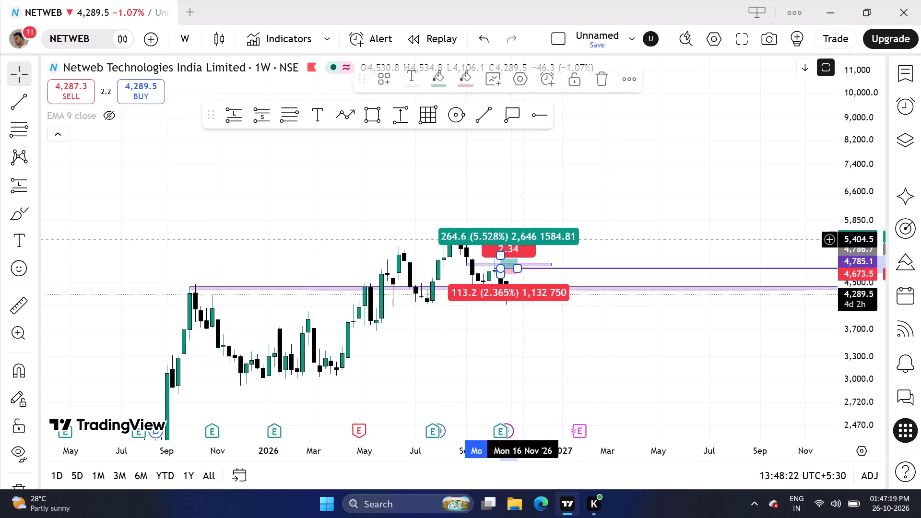
{"action": "left_click", "coordinate": [600, 87]}
Delete the purple horizontal line at 4,785.1 and the short zone between 4,832.8 and 4,897.4.
{"action": "left_click", "coordinate": [530, 258]}
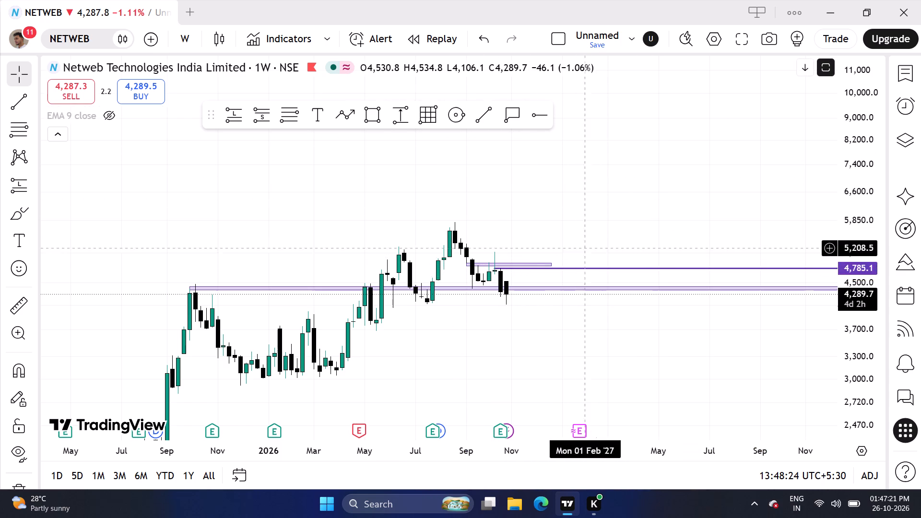
{"action": "left_click", "coordinate": [534, 268]}
{"action": "left_click", "coordinate": [540, 259]}
{"action": "left_click", "coordinate": [542, 259]}
{"action": "left_click", "coordinate": [543, 270]}
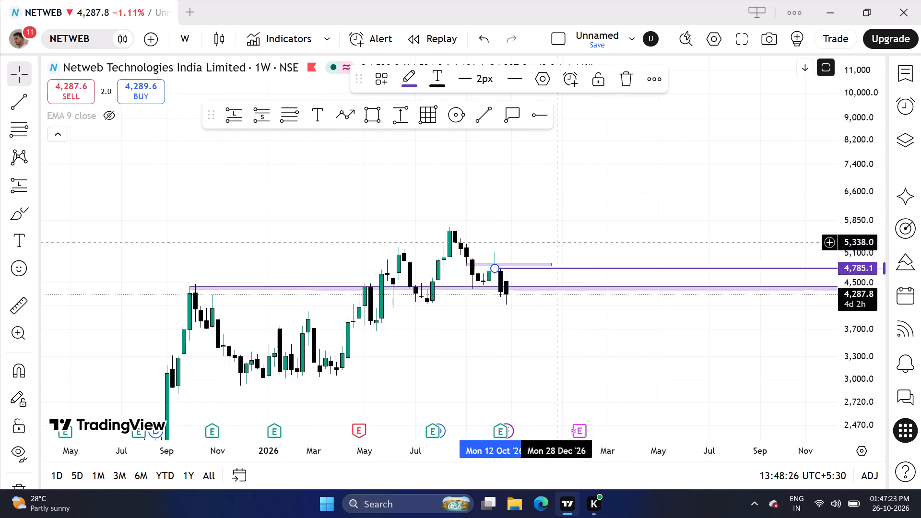
{"action": "left_click", "coordinate": [622, 77]}
{"action": "left_click", "coordinate": [547, 269]}
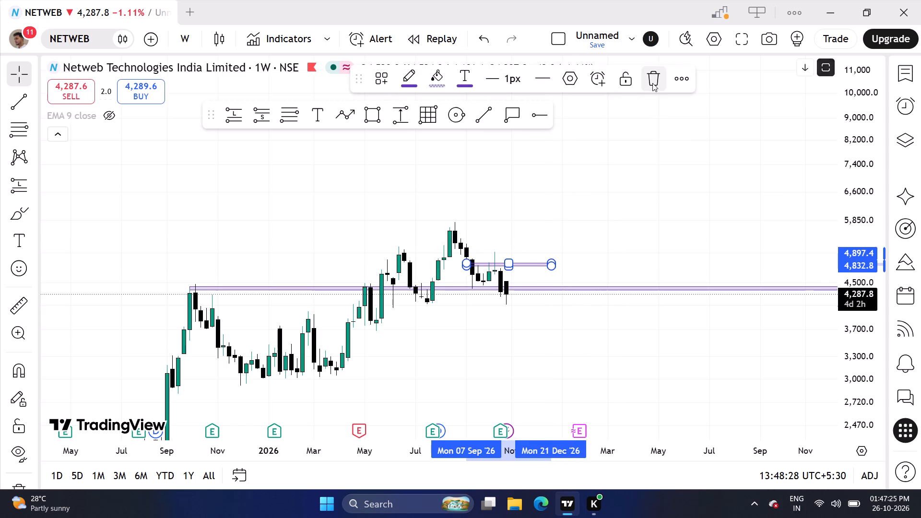
{"action": "left_click", "coordinate": [652, 83]}
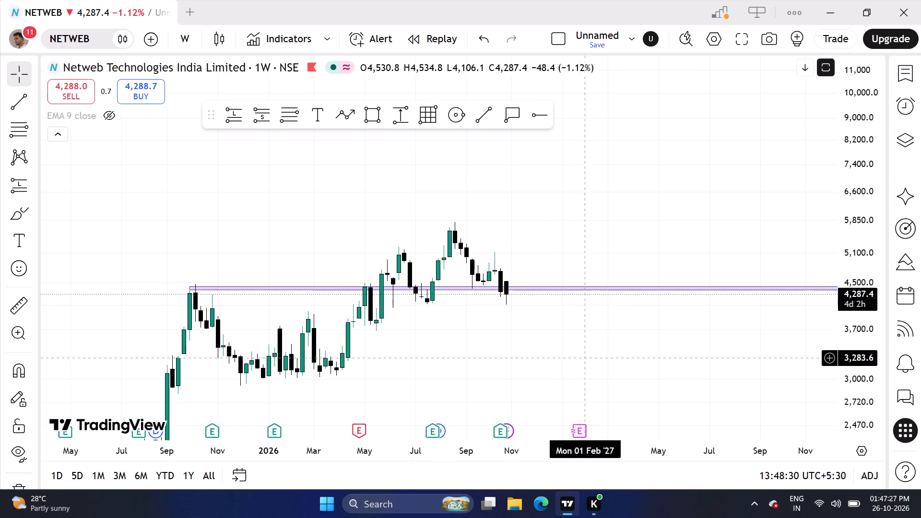
Resize the purple zone near 4,400 to span about 4,330 to 4,480, starting around 15 Sep 2025.
{"action": "left_click_drag", "start_coordinate": [189, 289], "coordinate": [193, 318]}
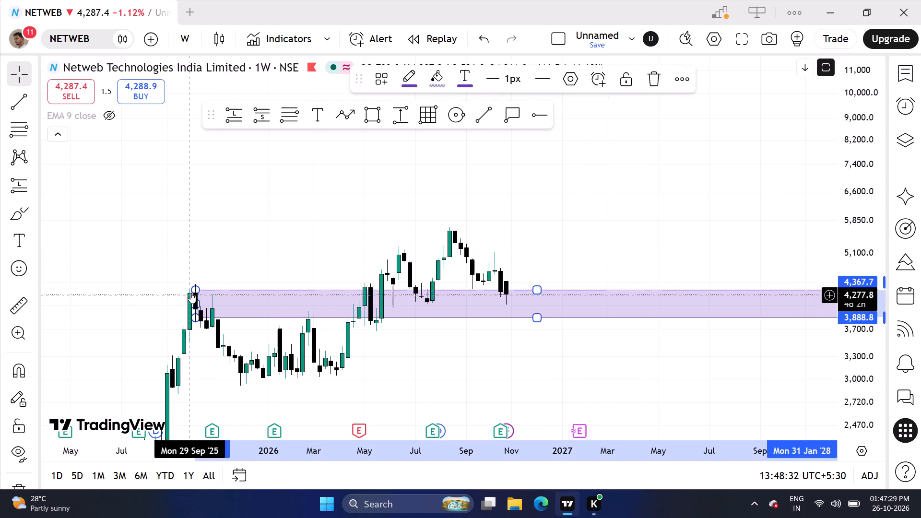
{"action": "left_click_drag", "start_coordinate": [194, 290], "coordinate": [167, 284]}
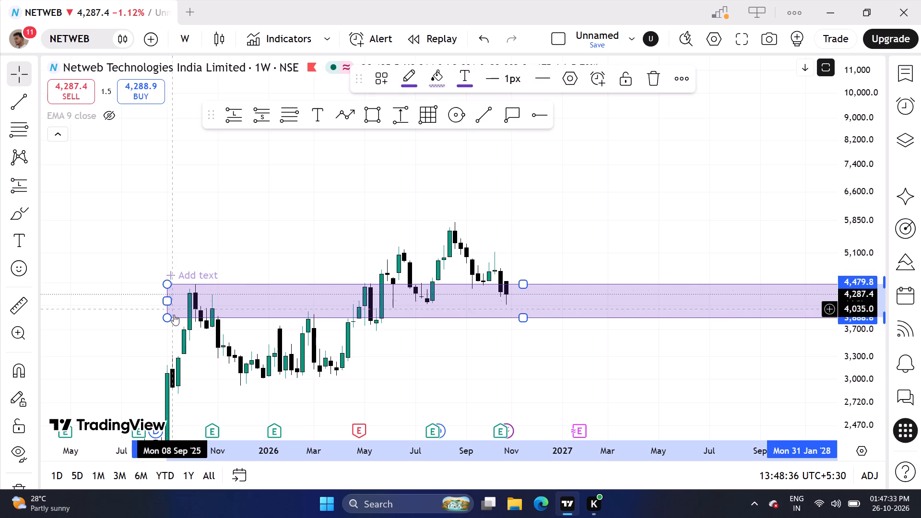
{"action": "left_click_drag", "start_coordinate": [167, 316], "coordinate": [186, 293]}
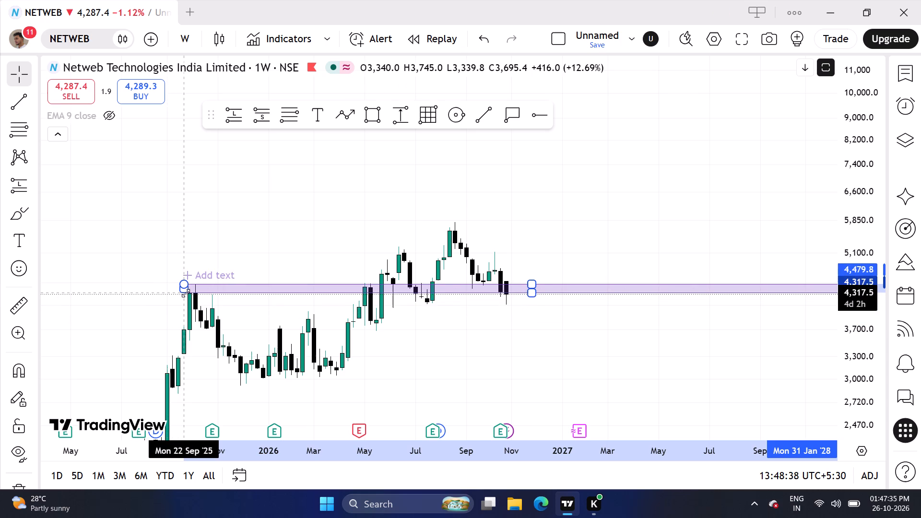
{"action": "left_click_drag", "start_coordinate": [186, 293], "coordinate": [185, 291]}
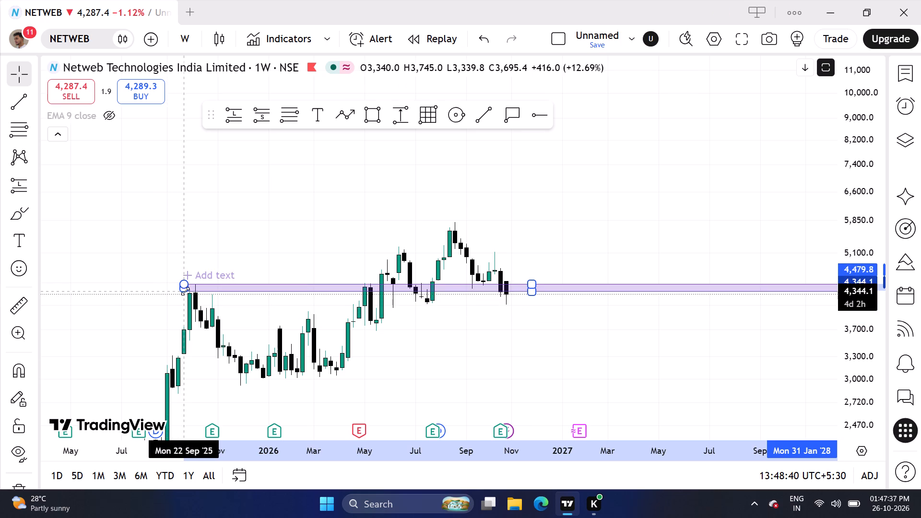
{"action": "left_click_drag", "start_coordinate": [185, 291], "coordinate": [187, 291]}
{"action": "left_click_drag", "start_coordinate": [187, 291], "coordinate": [180, 293]}
{"action": "left_click", "coordinate": [169, 223]}
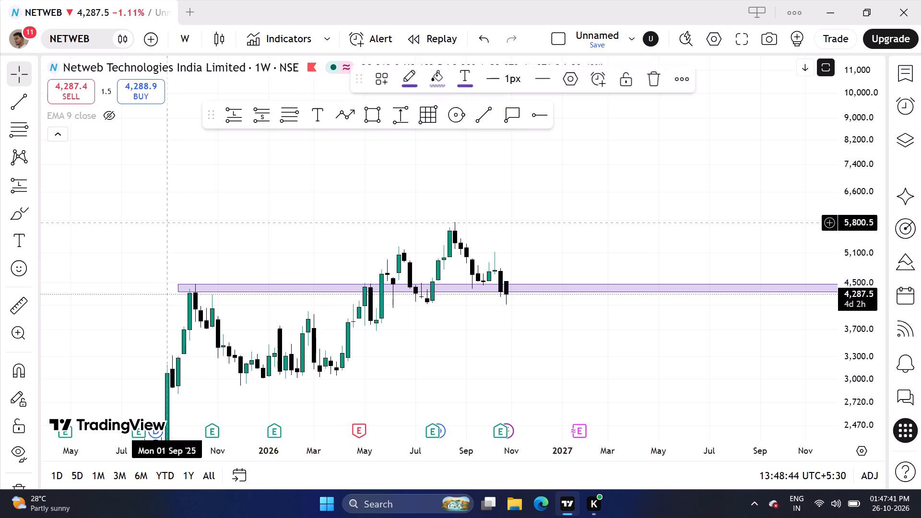
Move the purple zone's edges up to the August 2026 peak, spanning about 5,590 to 5,836.
{"action": "scroll", "coordinate": [580, 336], "scroll_direction": "down", "scroll_amount": 1}
{"action": "scroll", "coordinate": [582, 361], "scroll_direction": "up", "scroll_amount": 1}
{"action": "left_click_drag", "start_coordinate": [531, 292], "coordinate": [537, 262]}
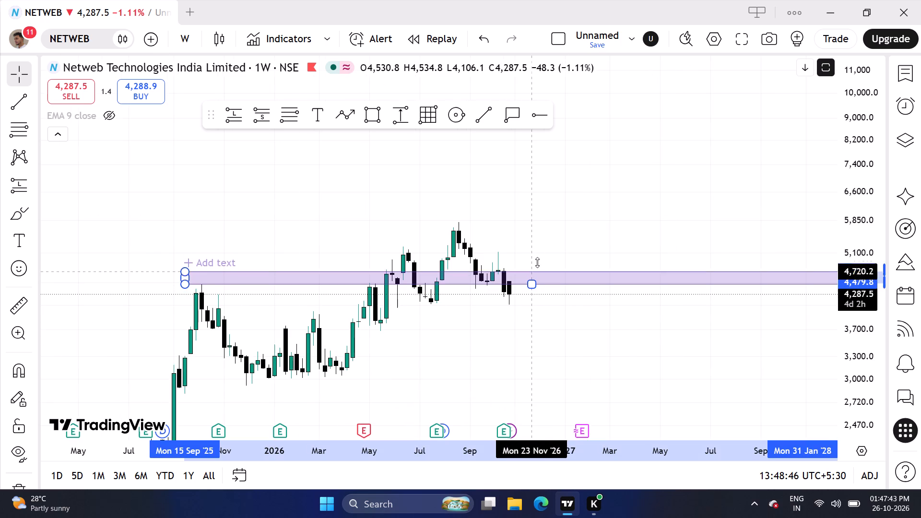
{"action": "left_click_drag", "start_coordinate": [537, 262], "coordinate": [541, 223]}
{"action": "left_click_drag", "start_coordinate": [532, 284], "coordinate": [513, 239]}
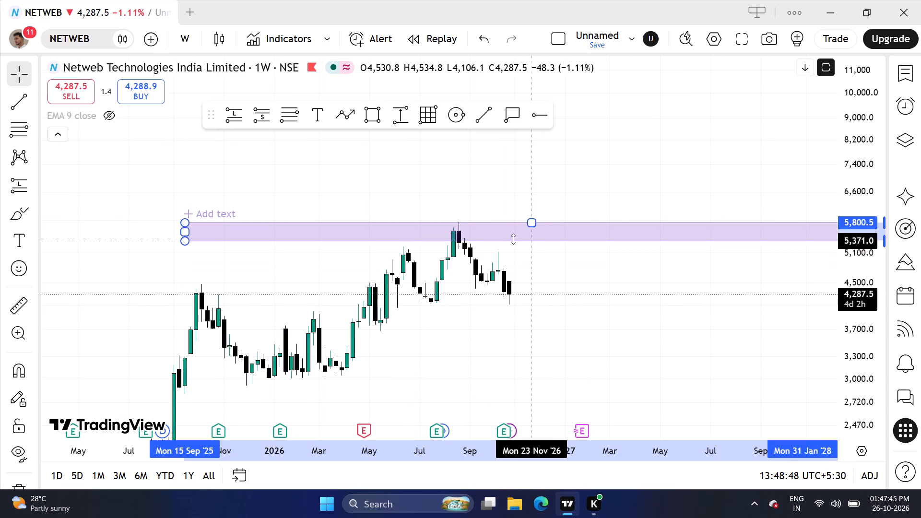
{"action": "left_click_drag", "start_coordinate": [513, 239], "coordinate": [512, 232]}
{"action": "left_click_drag", "start_coordinate": [537, 220], "coordinate": [537, 206]}
{"action": "left_click_drag", "start_coordinate": [530, 217], "coordinate": [539, 218]}
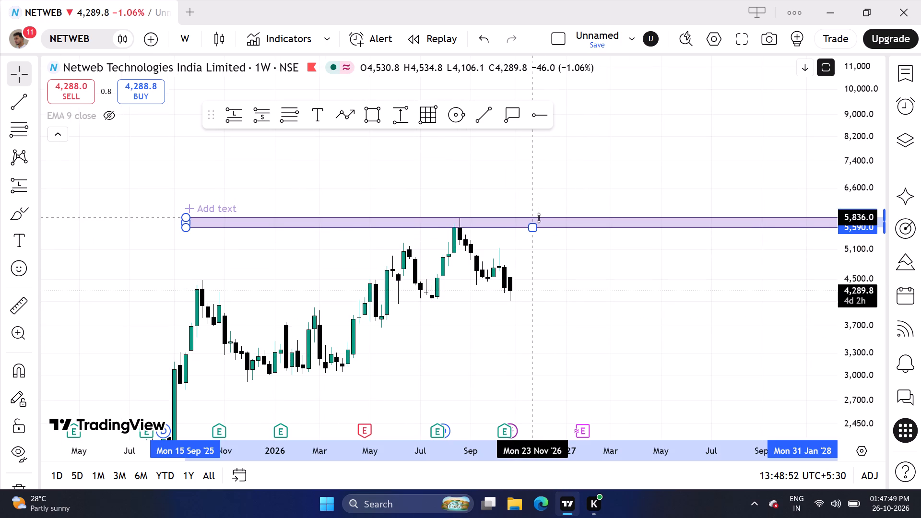
{"action": "left_click_drag", "start_coordinate": [539, 218], "coordinate": [538, 218]}
{"action": "left_click", "coordinate": [607, 330]}
Draw a rectangle zone from the 25 Nov 2024 highs near 3,083 down to about 2,920, ending around 25 Oct 2027.
{"action": "left_click_drag", "start_coordinate": [609, 356], "coordinate": [610, 252]}
{"action": "scroll", "coordinate": [645, 275], "scroll_direction": "down", "scroll_amount": 6}
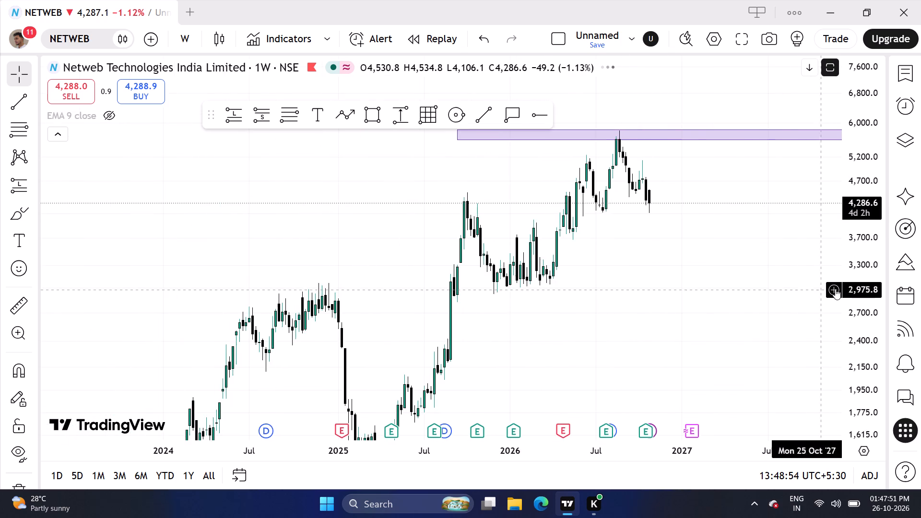
{"action": "scroll", "coordinate": [839, 289], "scroll_direction": "down", "scroll_amount": 6}
{"action": "scroll", "coordinate": [897, 297], "scroll_direction": "down", "scroll_amount": 8}
{"action": "scroll", "coordinate": [720, 370], "scroll_direction": "up", "scroll_amount": 8}
{"action": "scroll", "coordinate": [866, 304], "scroll_direction": "down", "scroll_amount": 3}
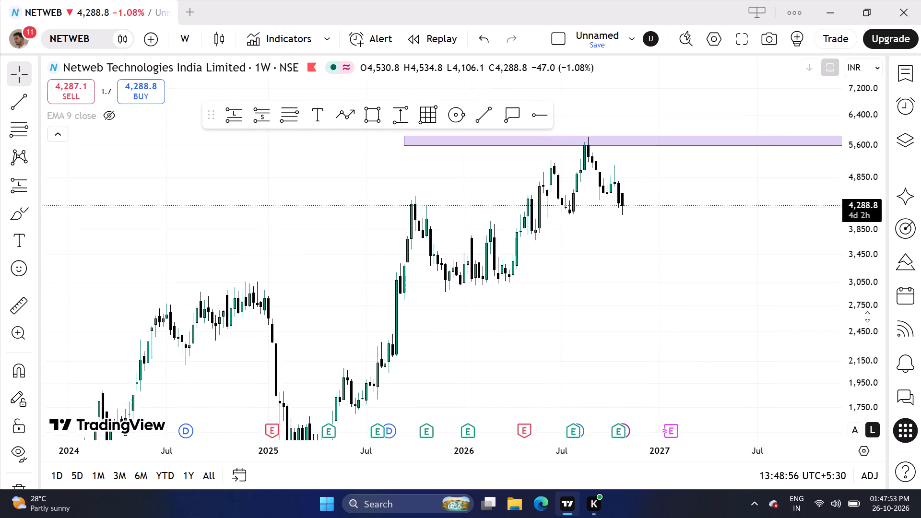
{"action": "scroll", "coordinate": [867, 317], "scroll_direction": "down", "scroll_amount": 3}
{"action": "left_click", "coordinate": [368, 121]}
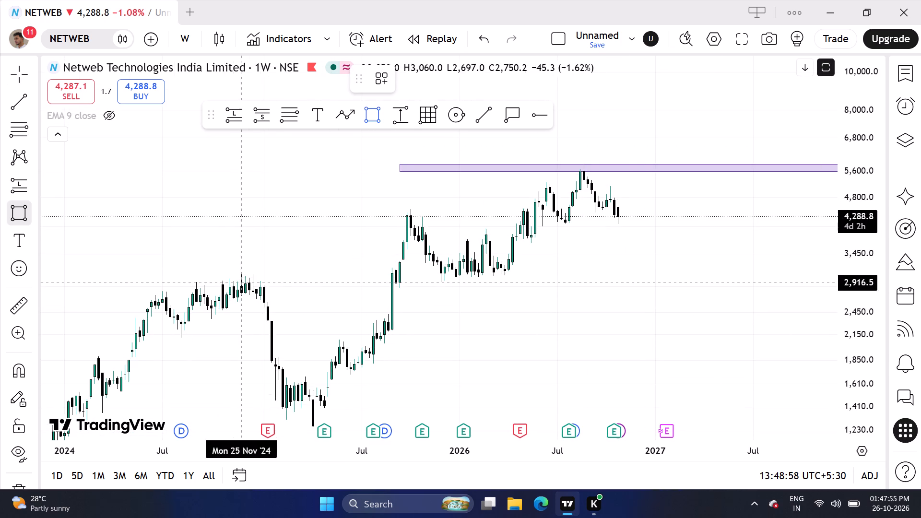
{"action": "left_click", "coordinate": [242, 273]}
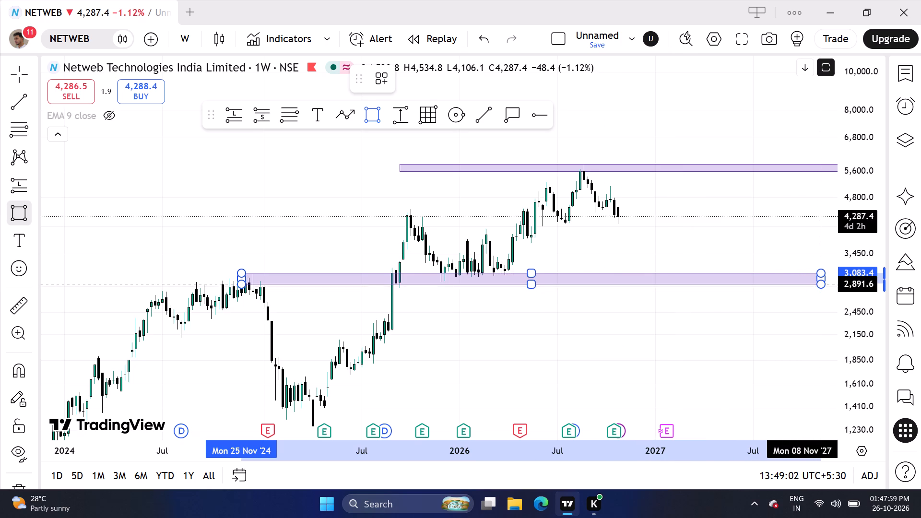
{"action": "left_click", "coordinate": [819, 282]}
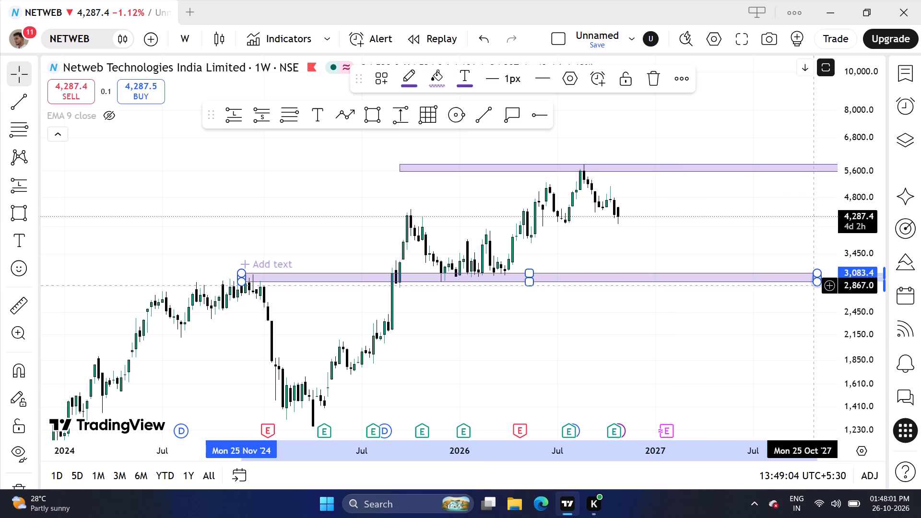
Extend the lower zone to end level with the upper zone around 31 Jan 2028, with its bottom edge near 2,930.
{"action": "left_click_drag", "start_coordinate": [770, 325], "coordinate": [536, 373]}
{"action": "left_click_drag", "start_coordinate": [593, 328], "coordinate": [615, 331]}
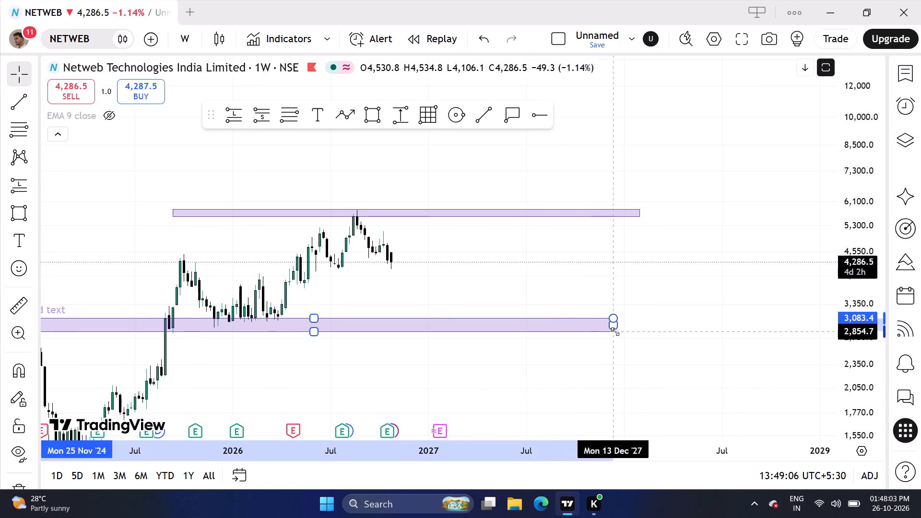
{"action": "left_click_drag", "start_coordinate": [615, 331], "coordinate": [642, 329]}
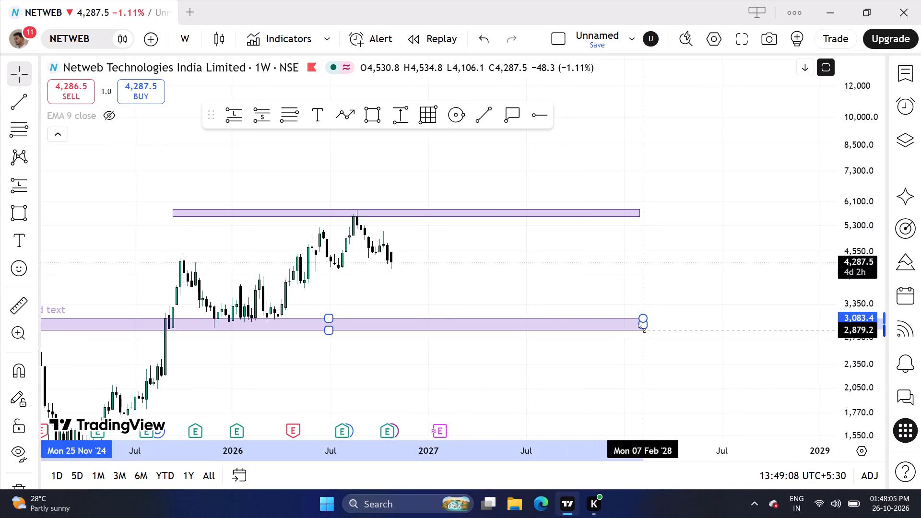
{"action": "left_click_drag", "start_coordinate": [642, 329], "coordinate": [641, 328]}
{"action": "left_click", "coordinate": [555, 352]}
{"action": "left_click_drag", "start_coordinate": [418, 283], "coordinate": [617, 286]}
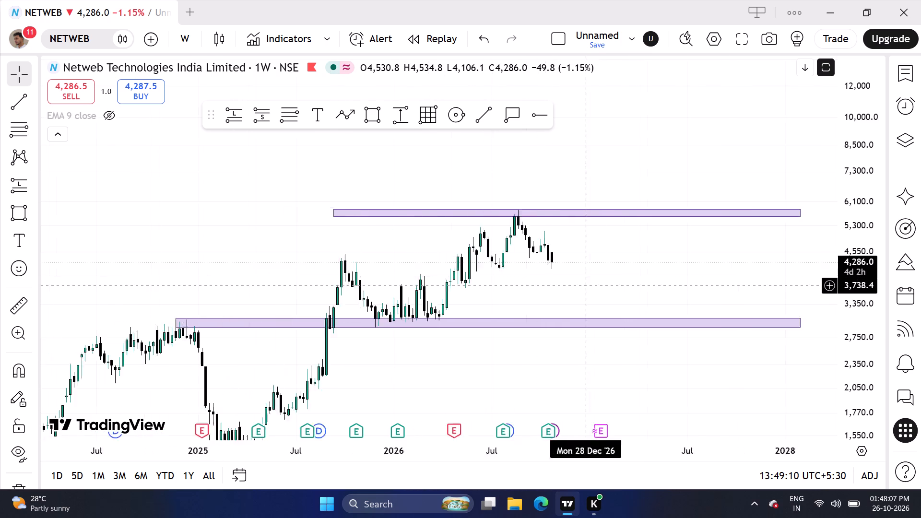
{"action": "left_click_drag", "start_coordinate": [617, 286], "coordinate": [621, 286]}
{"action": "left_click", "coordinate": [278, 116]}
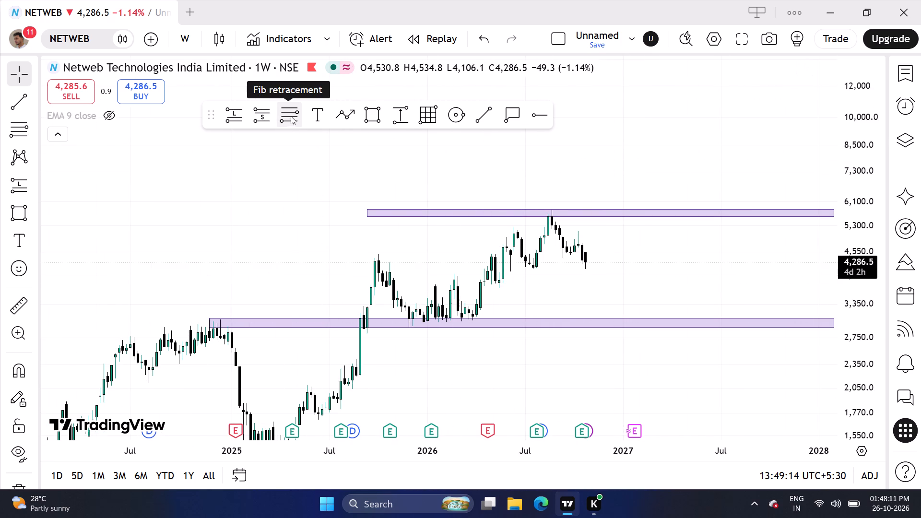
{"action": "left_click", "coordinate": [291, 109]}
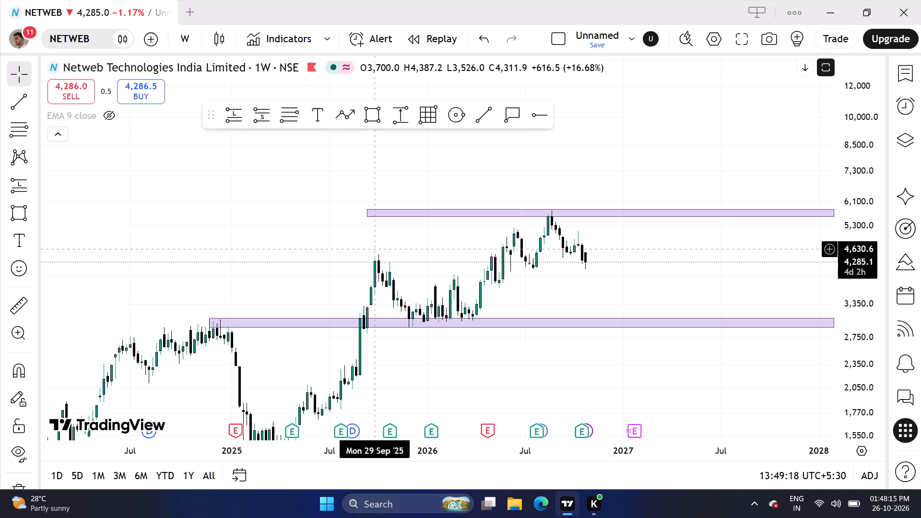
Collapse the indicator legend on the chart.
{"action": "double_click", "coordinate": [59, 134]}
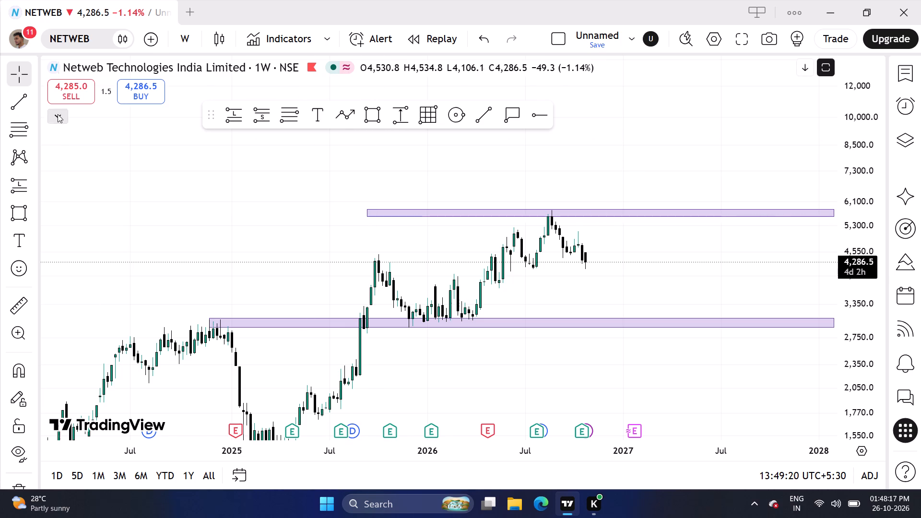
{"action": "left_click", "coordinate": [58, 111]}
{"action": "left_click", "coordinate": [104, 113]}
{"action": "left_click", "coordinate": [104, 113]}
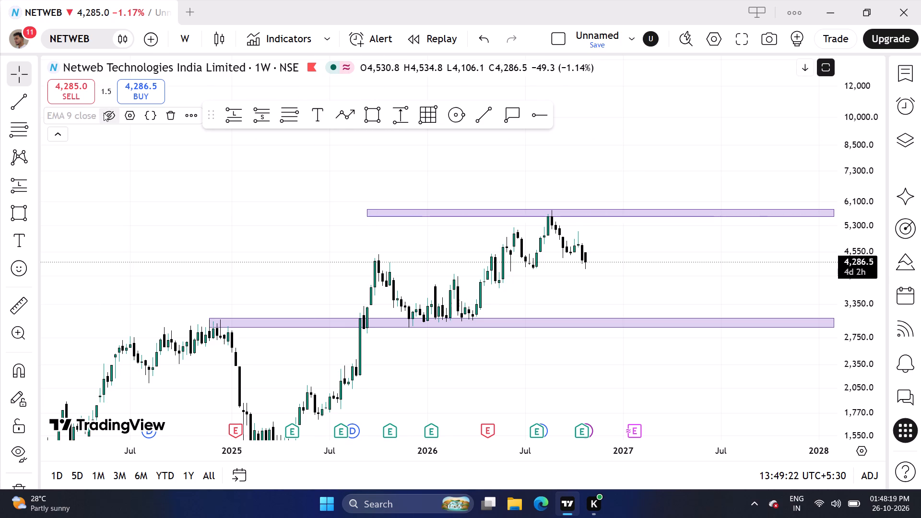
{"action": "left_click", "coordinate": [58, 134]}
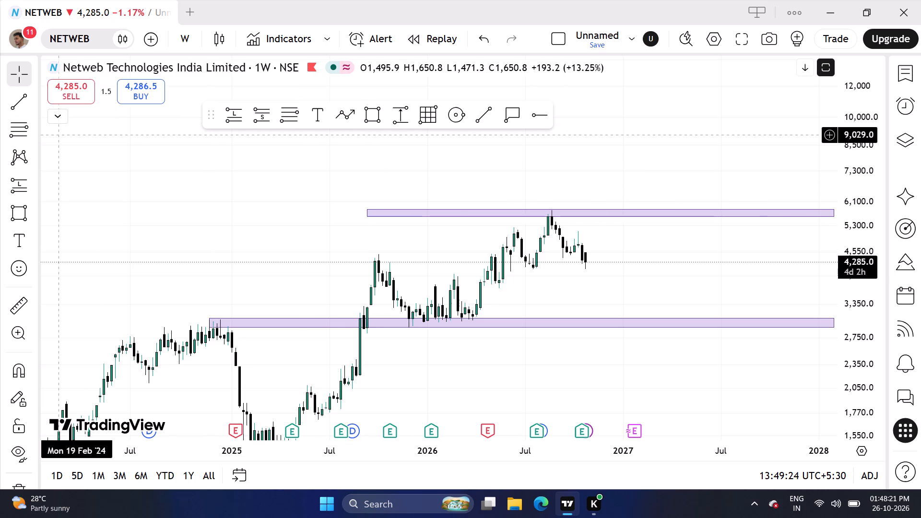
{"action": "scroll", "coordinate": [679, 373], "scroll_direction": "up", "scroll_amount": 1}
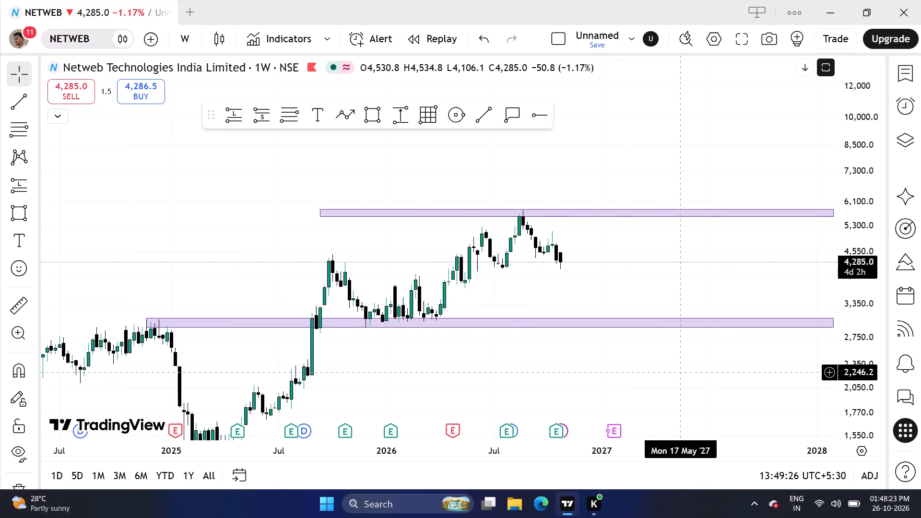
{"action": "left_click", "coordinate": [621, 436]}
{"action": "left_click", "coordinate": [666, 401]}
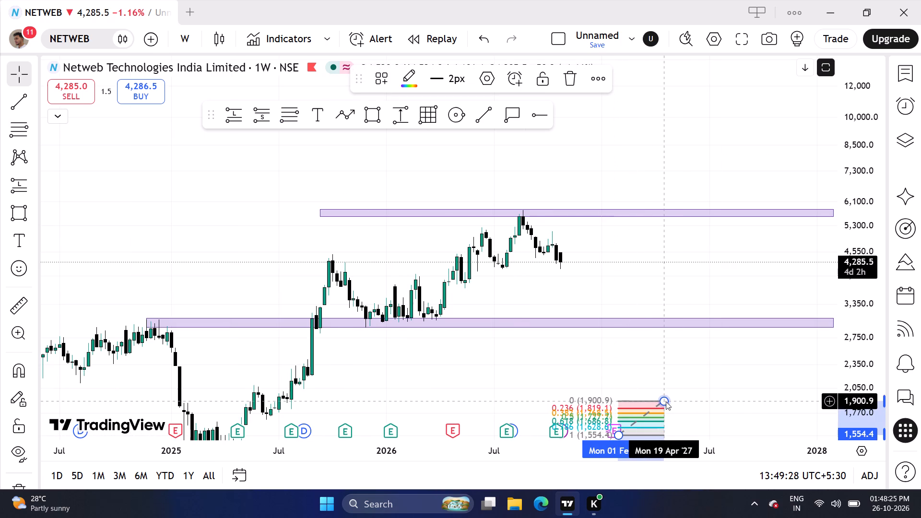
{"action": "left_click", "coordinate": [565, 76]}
Draw a Fib retracement with level 1 at 5,835.0 from 1 Sep 2025 and level 0 at 2,929.0 in April 2027.
{"action": "left_click", "coordinate": [295, 116]}
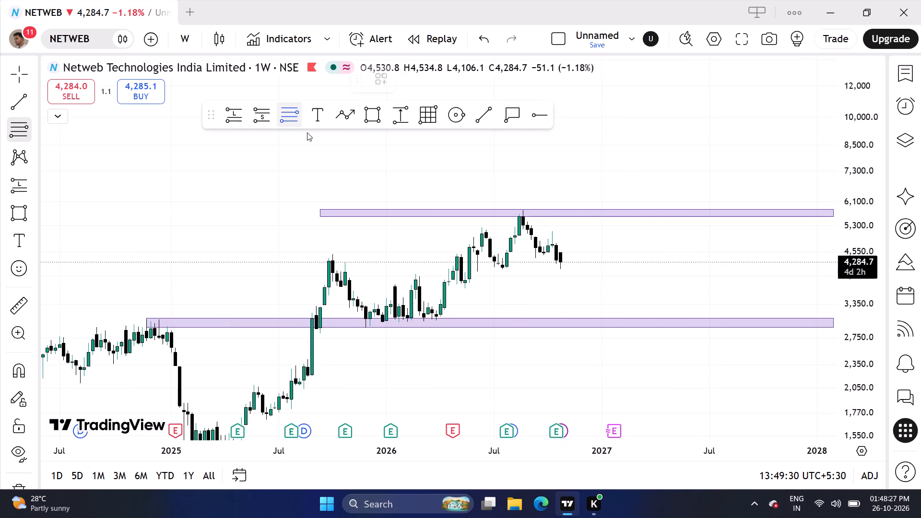
{"action": "left_click", "coordinate": [327, 208]}
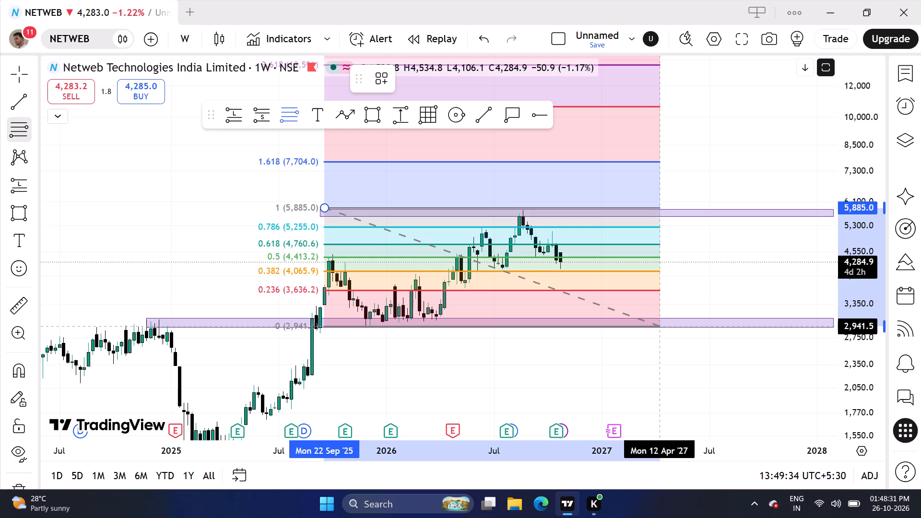
{"action": "left_click", "coordinate": [660, 328]}
{"action": "left_click", "coordinate": [626, 357]}
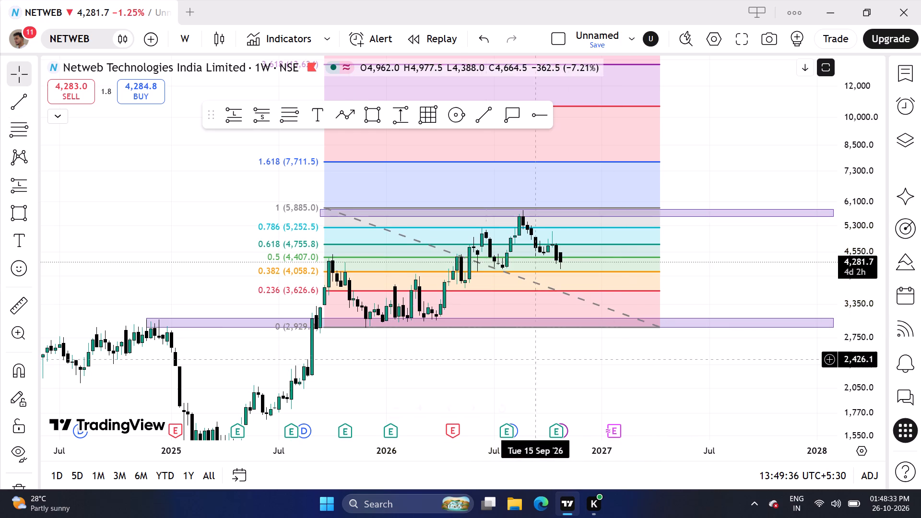
{"action": "left_click_drag", "start_coordinate": [328, 208], "coordinate": [313, 210]}
{"action": "left_click", "coordinate": [206, 210]}
Draw a thin rectangle zone from the 6 Oct 2025 high to 31 Jan 2028, between about 4,400 and 4,456.
{"action": "left_click", "coordinate": [368, 117]}
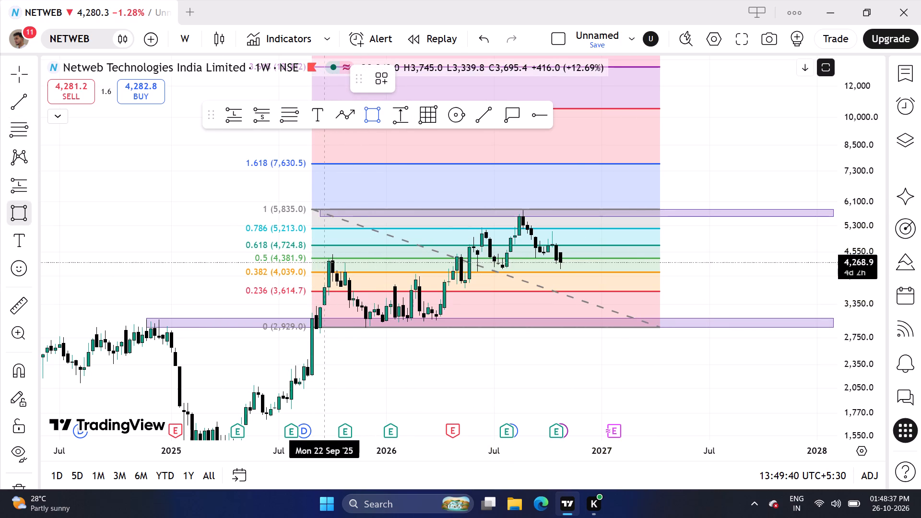
{"action": "left_click", "coordinate": [331, 258]}
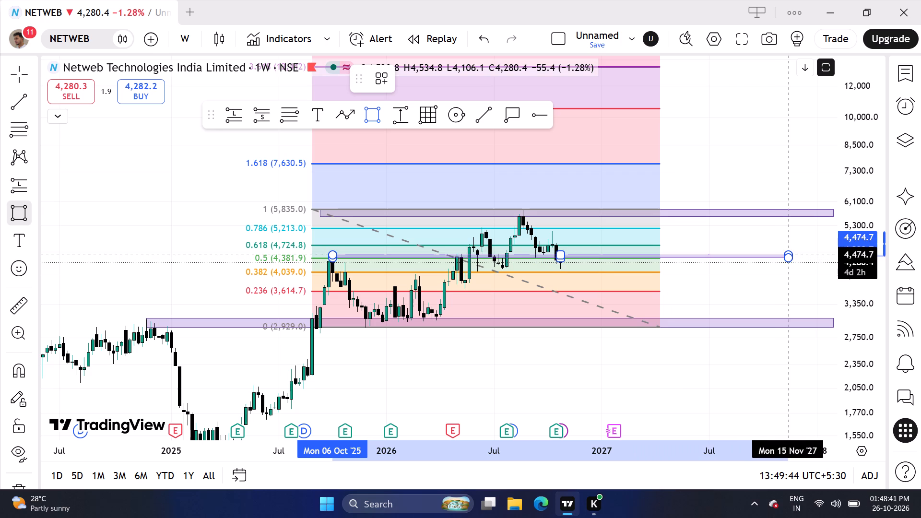
{"action": "left_click", "coordinate": [789, 255]}
{"action": "left_click_drag", "start_coordinate": [783, 289], "coordinate": [576, 309]}
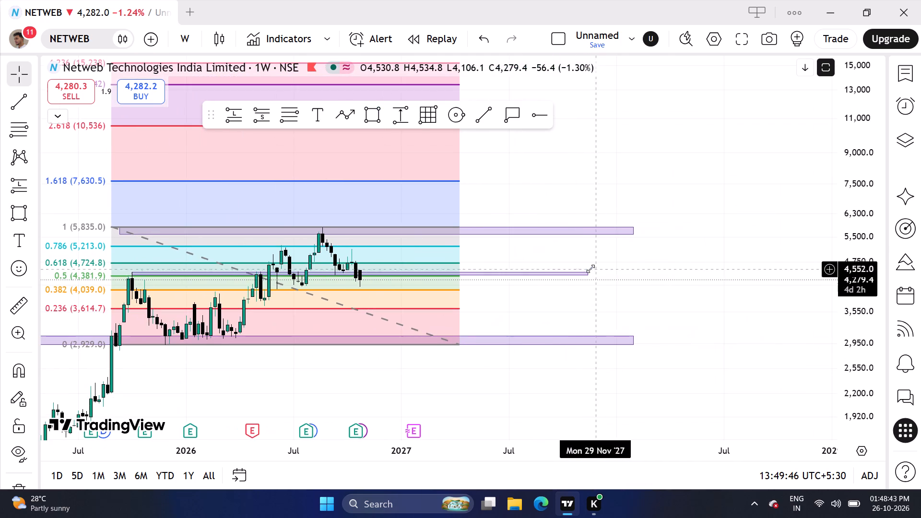
{"action": "left_click_drag", "start_coordinate": [588, 268], "coordinate": [633, 274]}
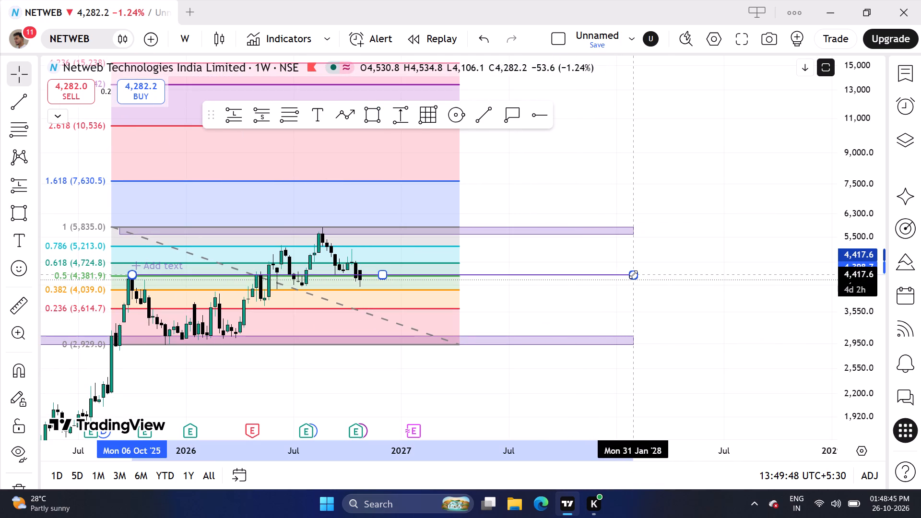
{"action": "left_click_drag", "start_coordinate": [633, 274], "coordinate": [632, 273]}
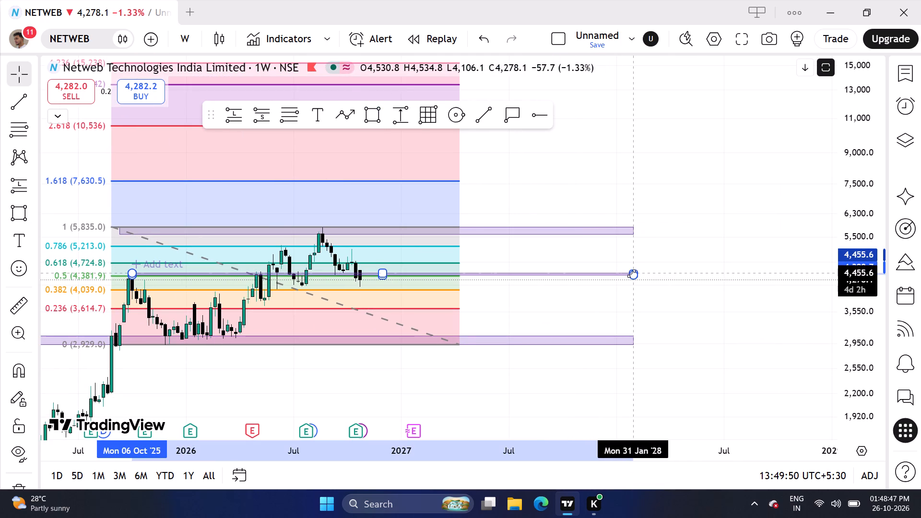
{"action": "left_click", "coordinate": [609, 315]}
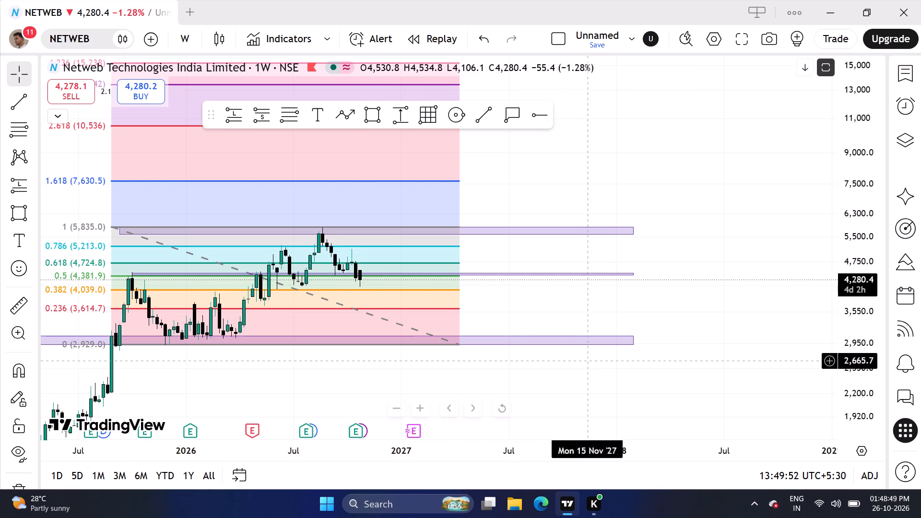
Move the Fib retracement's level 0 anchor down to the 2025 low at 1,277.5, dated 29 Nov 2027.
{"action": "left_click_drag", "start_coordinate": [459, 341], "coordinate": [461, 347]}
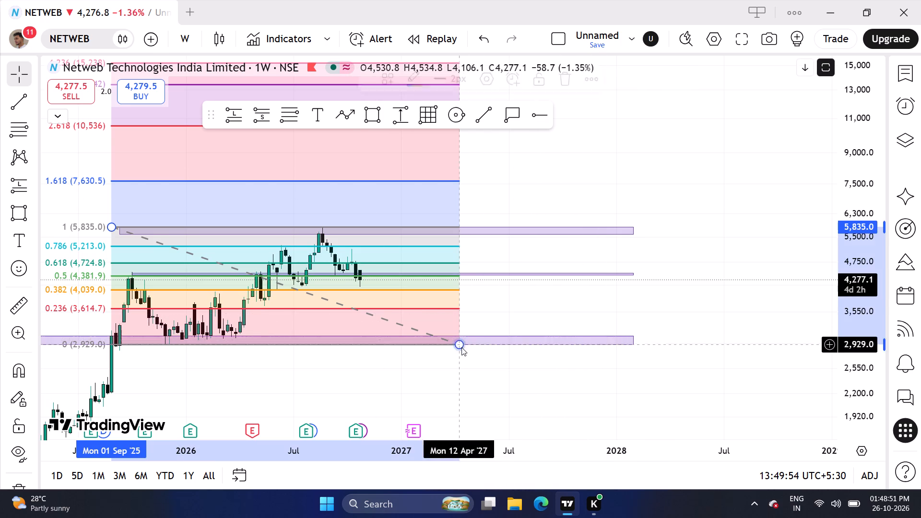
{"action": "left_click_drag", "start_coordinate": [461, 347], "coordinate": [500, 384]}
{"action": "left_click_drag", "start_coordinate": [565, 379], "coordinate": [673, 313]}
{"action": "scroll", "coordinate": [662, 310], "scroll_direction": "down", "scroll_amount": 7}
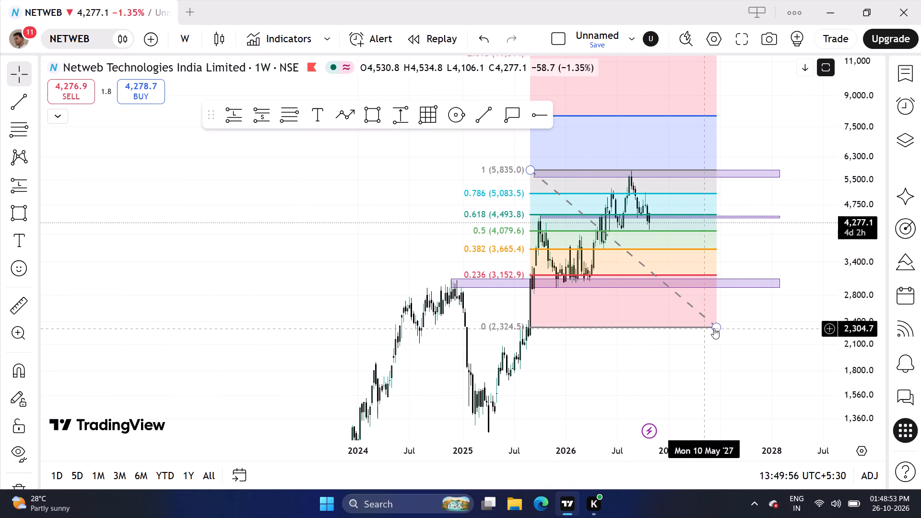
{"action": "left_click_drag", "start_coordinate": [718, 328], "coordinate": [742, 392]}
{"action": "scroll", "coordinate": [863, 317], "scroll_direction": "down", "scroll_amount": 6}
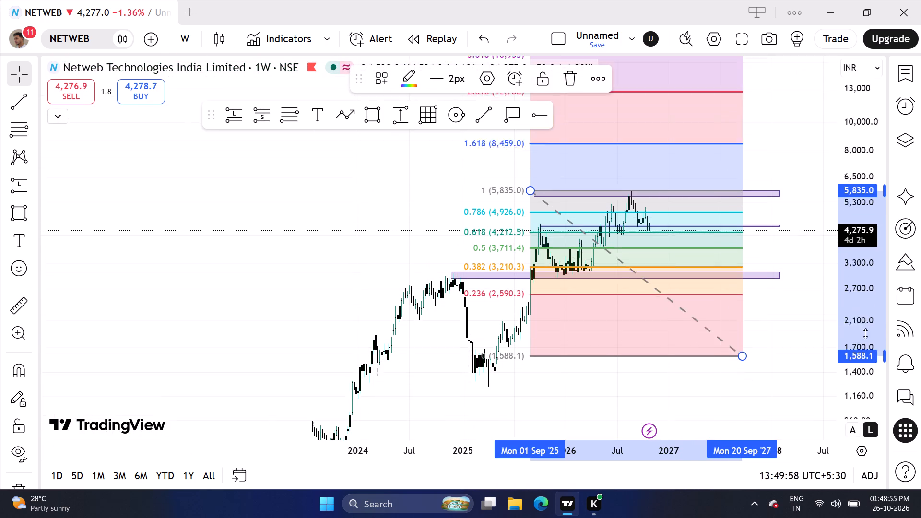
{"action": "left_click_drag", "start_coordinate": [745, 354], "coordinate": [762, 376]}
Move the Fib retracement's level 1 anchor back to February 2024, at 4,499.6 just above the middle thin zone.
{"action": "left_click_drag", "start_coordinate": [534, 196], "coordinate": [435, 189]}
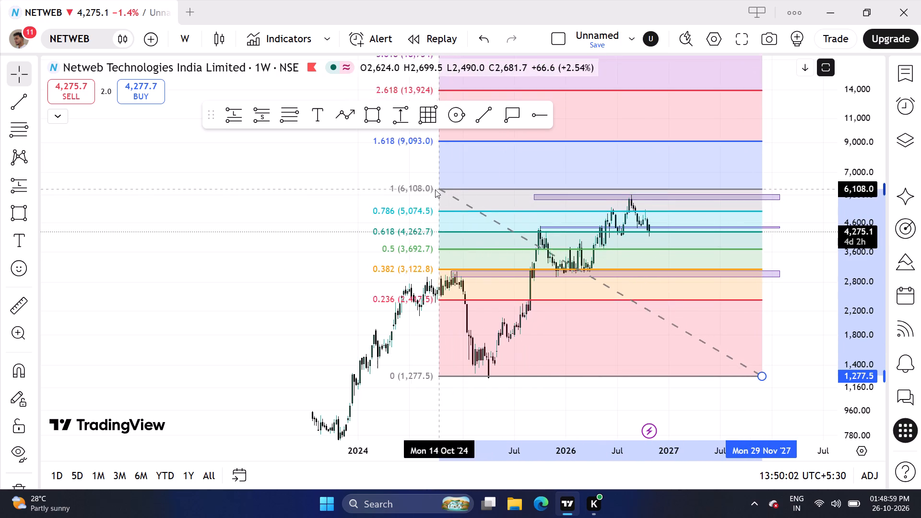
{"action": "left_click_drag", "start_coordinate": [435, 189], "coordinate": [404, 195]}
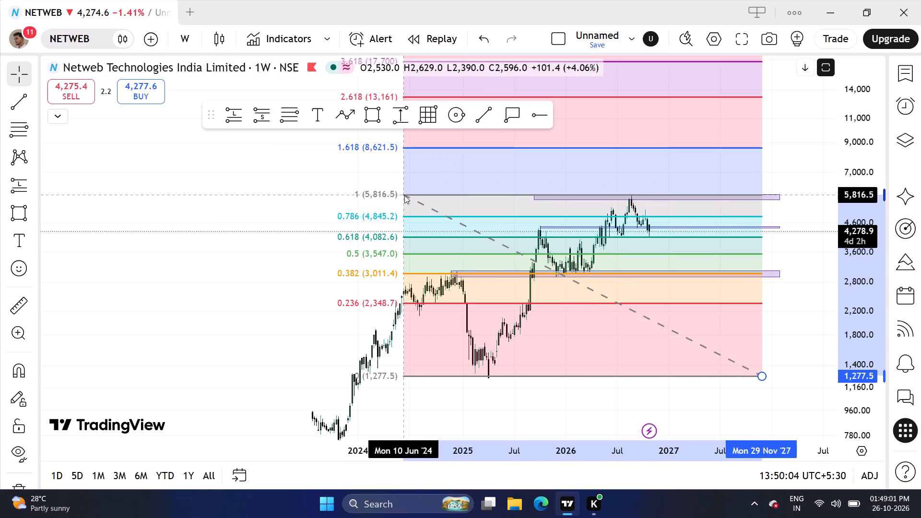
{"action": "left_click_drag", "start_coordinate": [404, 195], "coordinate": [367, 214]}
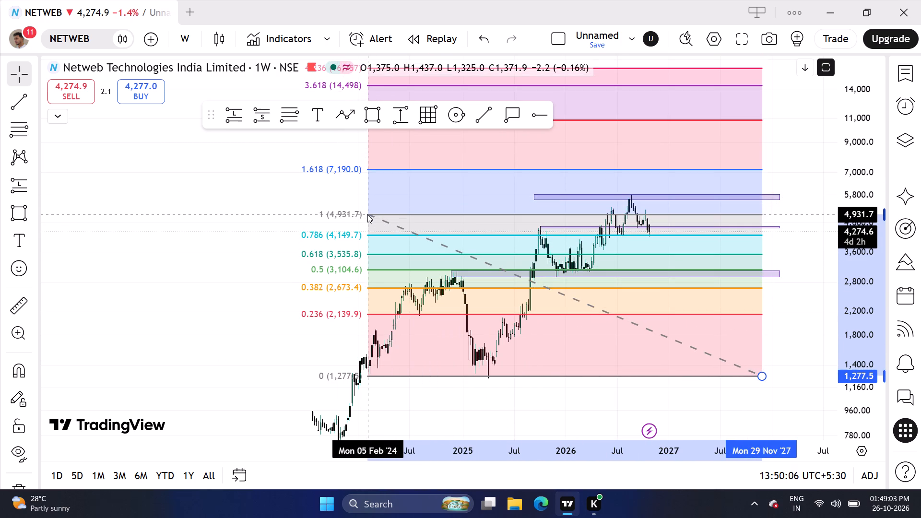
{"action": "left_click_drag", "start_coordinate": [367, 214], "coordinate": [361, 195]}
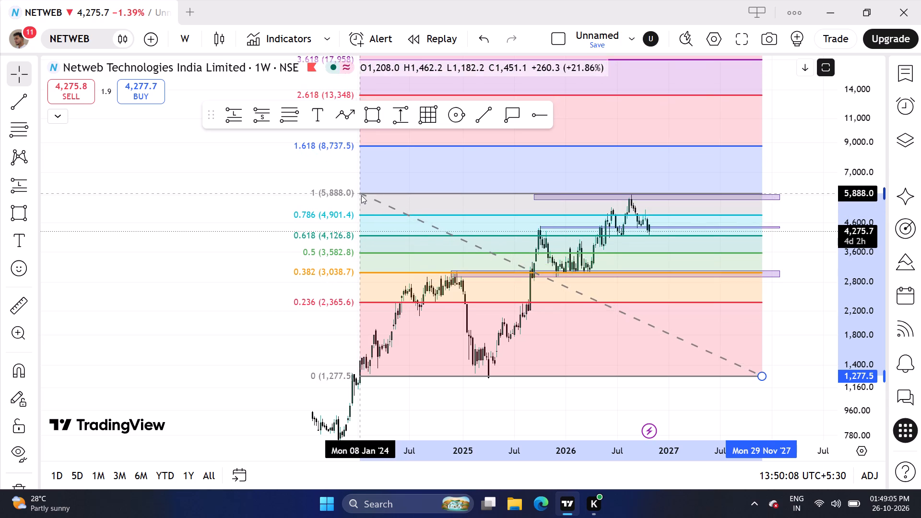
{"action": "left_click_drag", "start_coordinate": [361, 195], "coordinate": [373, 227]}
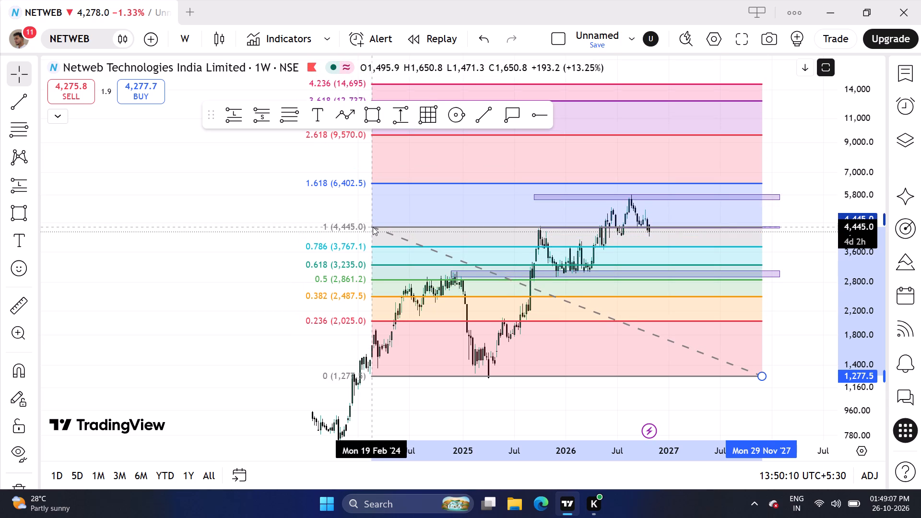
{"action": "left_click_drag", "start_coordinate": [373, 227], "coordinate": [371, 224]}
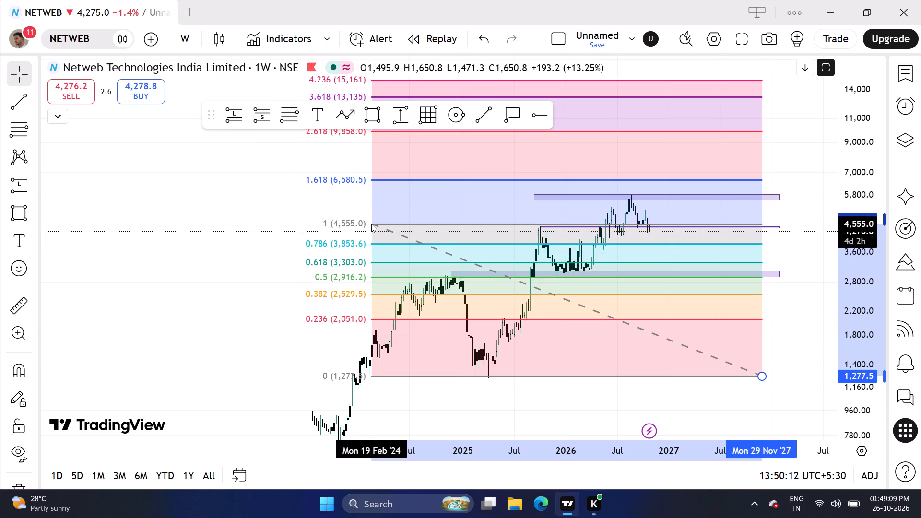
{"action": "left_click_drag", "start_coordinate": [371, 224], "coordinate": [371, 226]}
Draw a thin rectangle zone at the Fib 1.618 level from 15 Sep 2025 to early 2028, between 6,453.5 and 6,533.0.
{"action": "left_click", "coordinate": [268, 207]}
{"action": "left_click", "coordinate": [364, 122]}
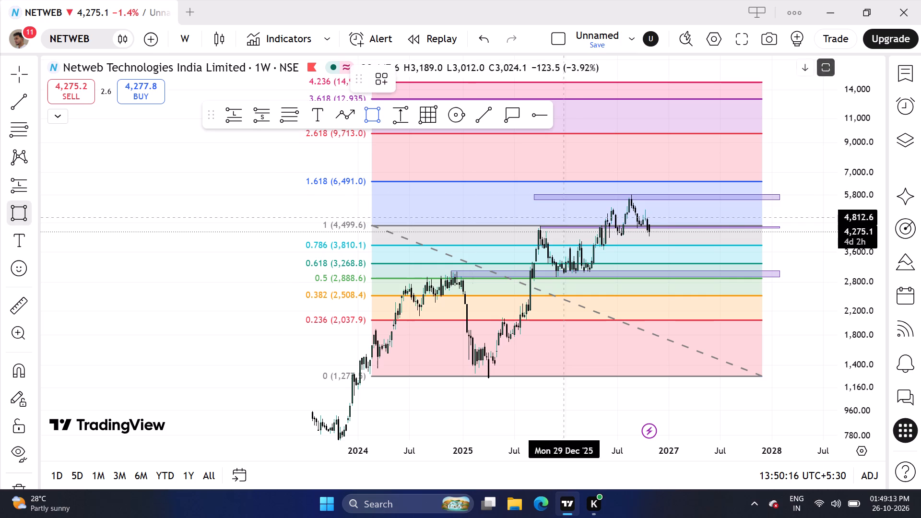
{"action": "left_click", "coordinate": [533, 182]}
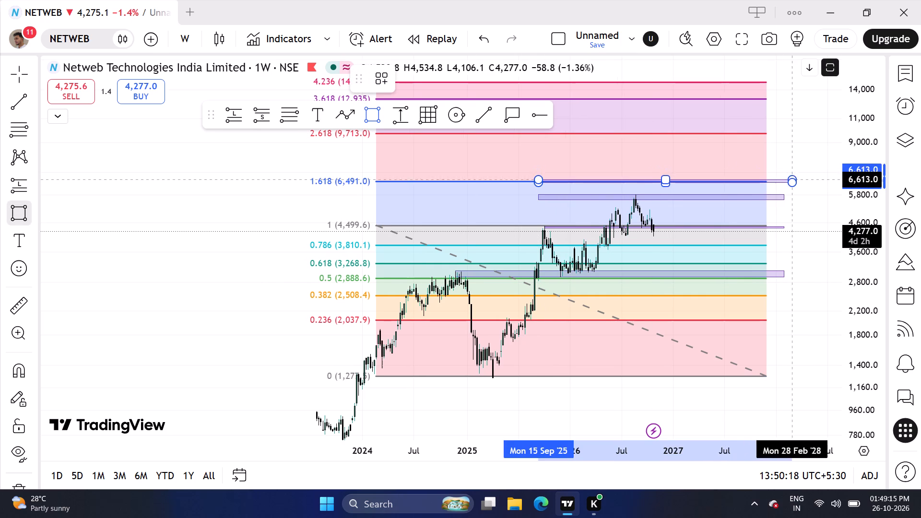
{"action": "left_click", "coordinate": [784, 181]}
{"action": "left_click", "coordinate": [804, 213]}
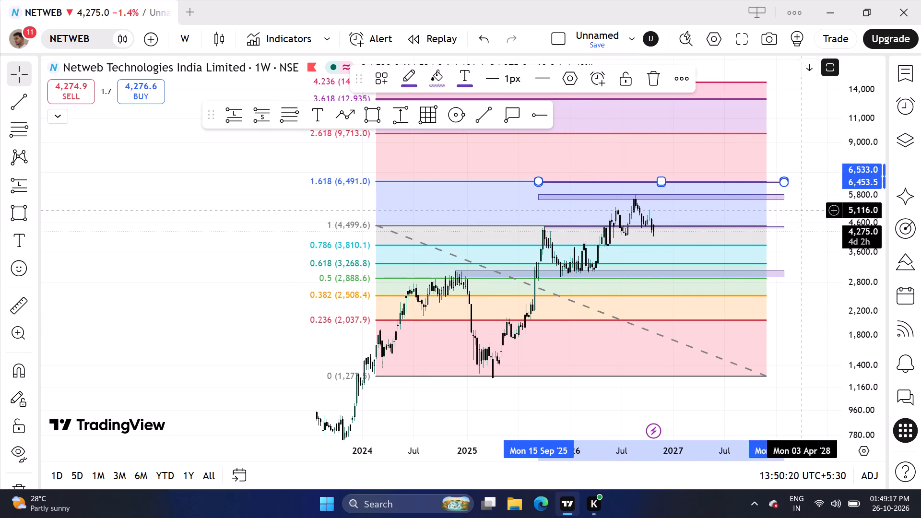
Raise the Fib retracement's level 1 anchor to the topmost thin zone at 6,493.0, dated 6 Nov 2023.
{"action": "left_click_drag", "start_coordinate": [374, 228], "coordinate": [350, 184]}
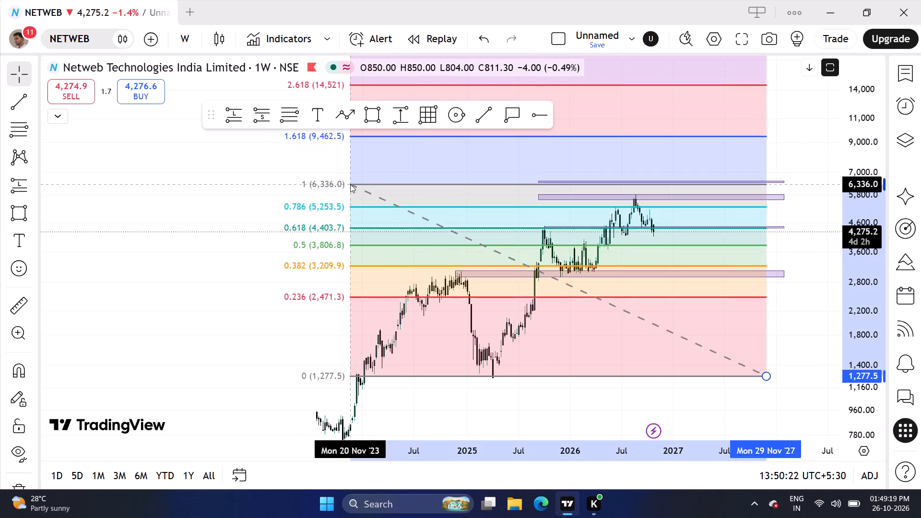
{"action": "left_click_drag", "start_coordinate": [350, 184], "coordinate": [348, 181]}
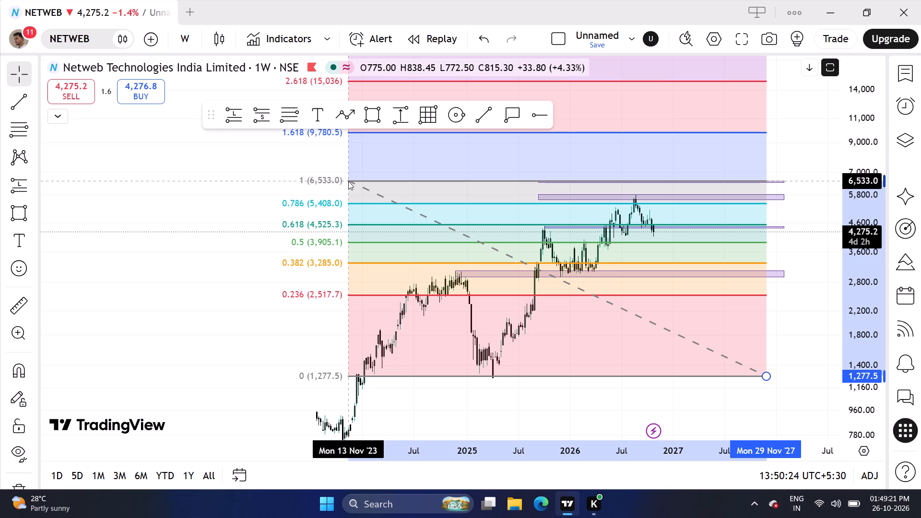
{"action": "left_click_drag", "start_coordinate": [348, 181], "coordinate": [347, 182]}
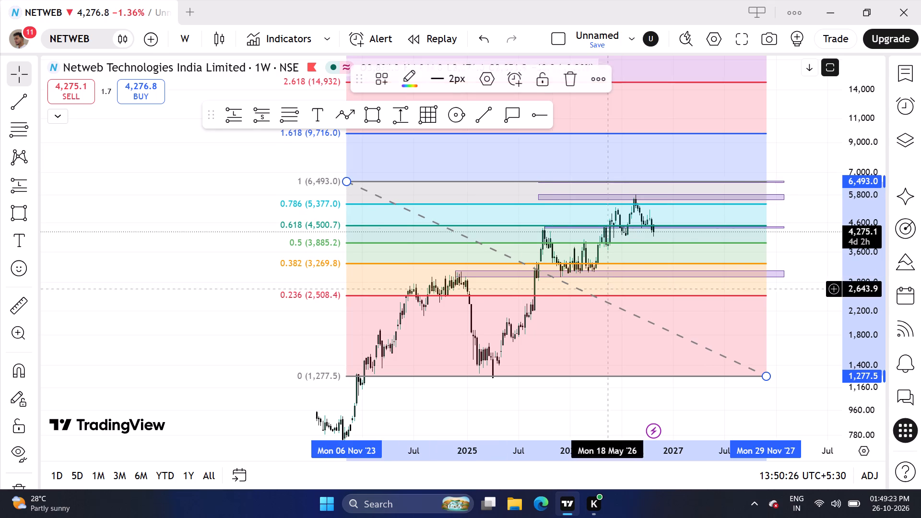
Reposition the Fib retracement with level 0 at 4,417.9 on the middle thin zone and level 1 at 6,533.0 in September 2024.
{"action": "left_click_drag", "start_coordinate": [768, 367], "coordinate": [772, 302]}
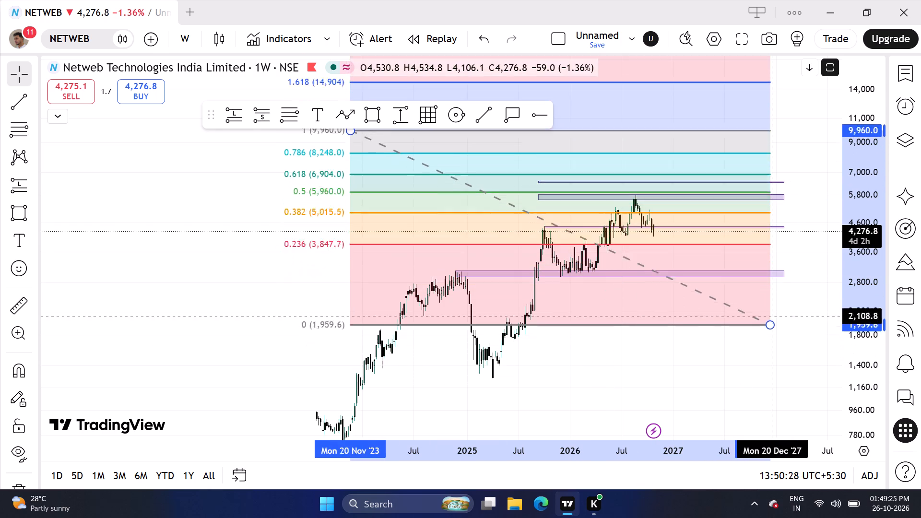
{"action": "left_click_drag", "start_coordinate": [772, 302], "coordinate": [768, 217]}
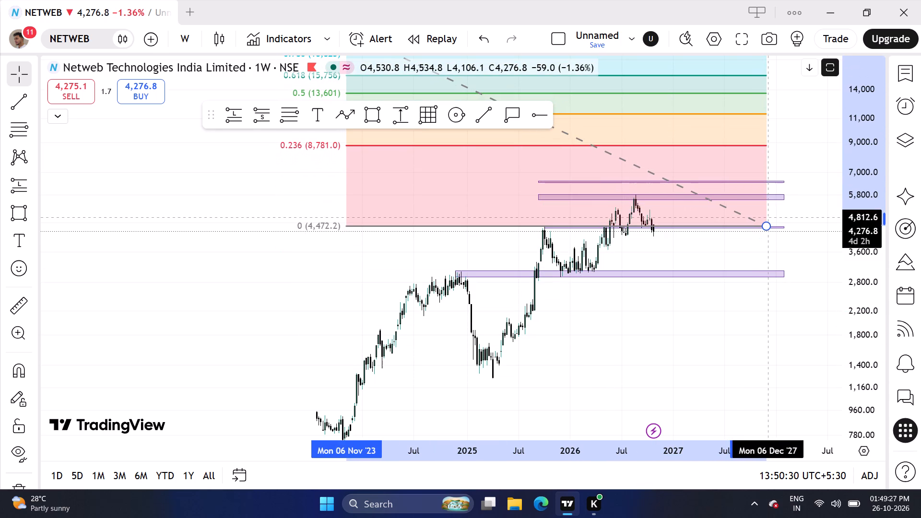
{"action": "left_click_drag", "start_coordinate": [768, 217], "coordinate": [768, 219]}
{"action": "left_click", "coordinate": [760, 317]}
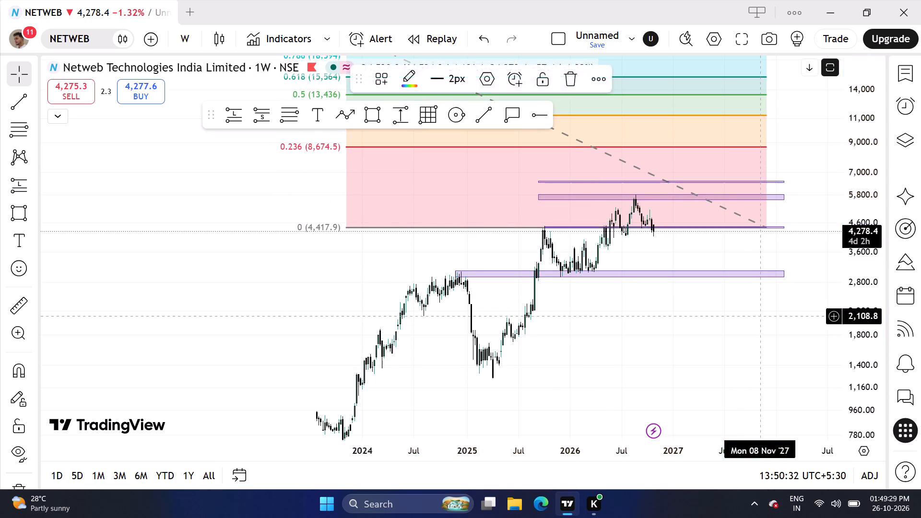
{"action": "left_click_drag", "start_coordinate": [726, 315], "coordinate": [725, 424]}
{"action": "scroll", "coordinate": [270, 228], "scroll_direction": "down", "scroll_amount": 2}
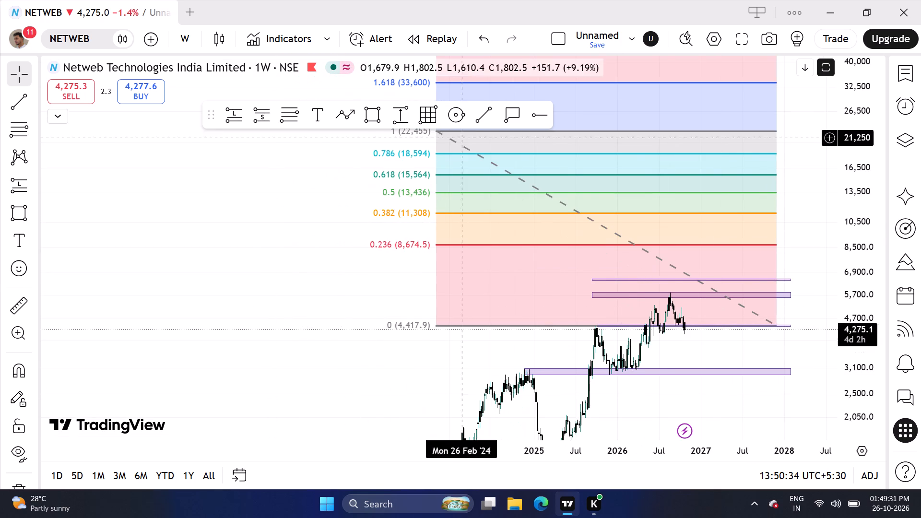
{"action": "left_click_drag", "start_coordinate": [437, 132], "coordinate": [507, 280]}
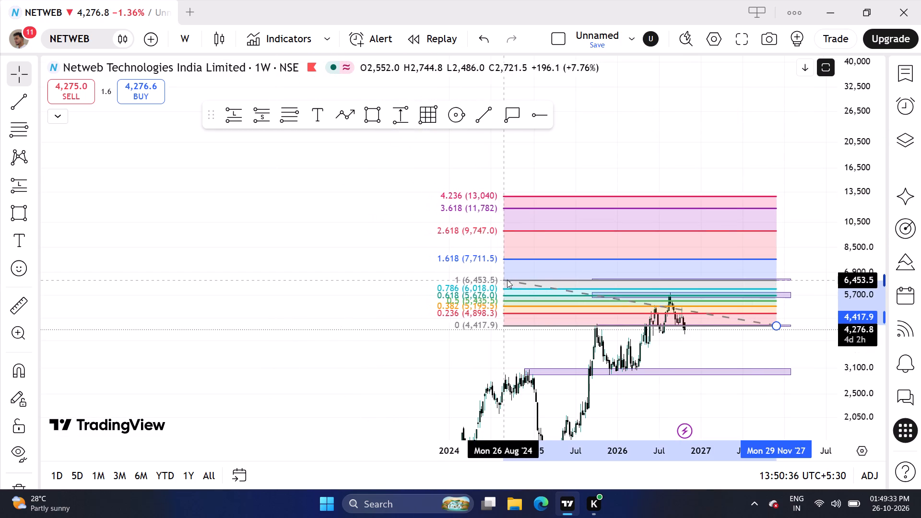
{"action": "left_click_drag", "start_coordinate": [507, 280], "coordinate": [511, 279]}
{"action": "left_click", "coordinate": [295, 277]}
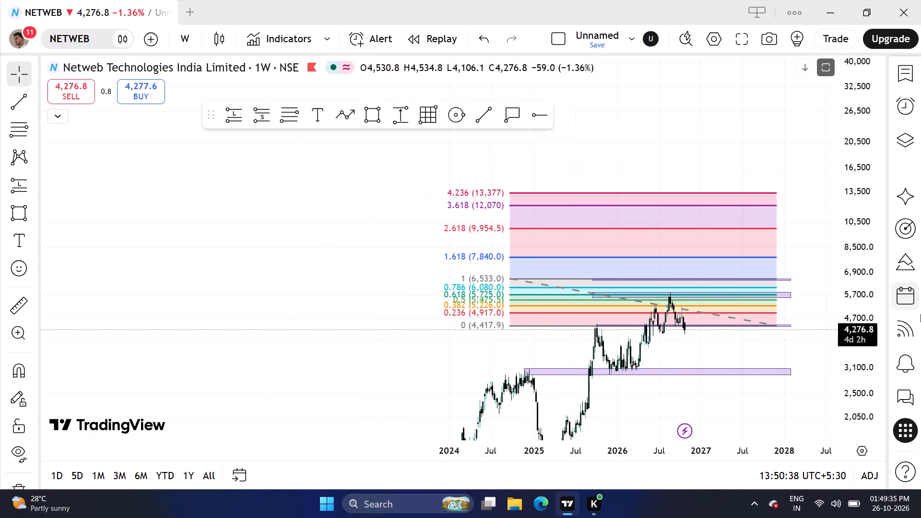
Delete the thicker rectangle zone at the 2026 price high.
{"action": "scroll", "coordinate": [876, 365], "scroll_direction": "up", "scroll_amount": 5}
{"action": "scroll", "coordinate": [761, 396], "scroll_direction": "up", "scroll_amount": 2}
{"action": "left_click_drag", "start_coordinate": [764, 393], "coordinate": [694, 328]}
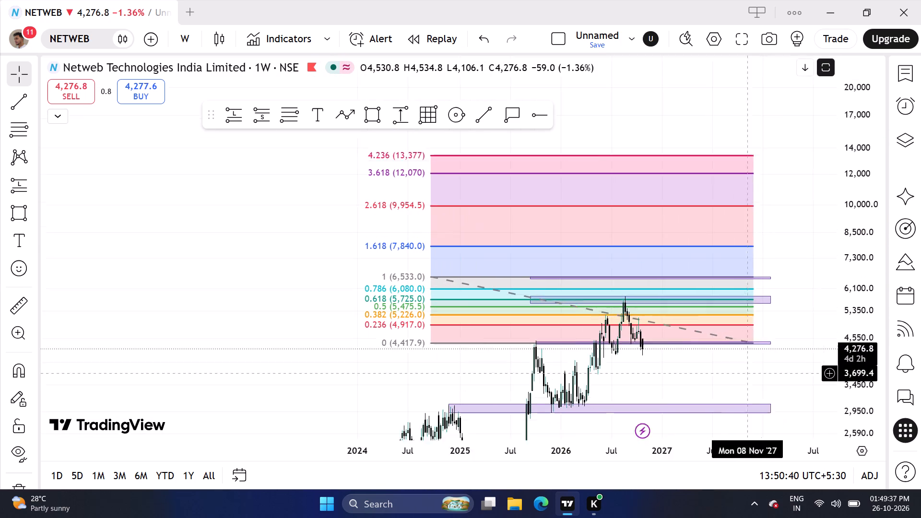
{"action": "left_click_drag", "start_coordinate": [694, 328], "coordinate": [679, 309]}
{"action": "scroll", "coordinate": [858, 347], "scroll_direction": "up", "scroll_amount": 6}
{"action": "scroll", "coordinate": [717, 369], "scroll_direction": "up", "scroll_amount": 2}
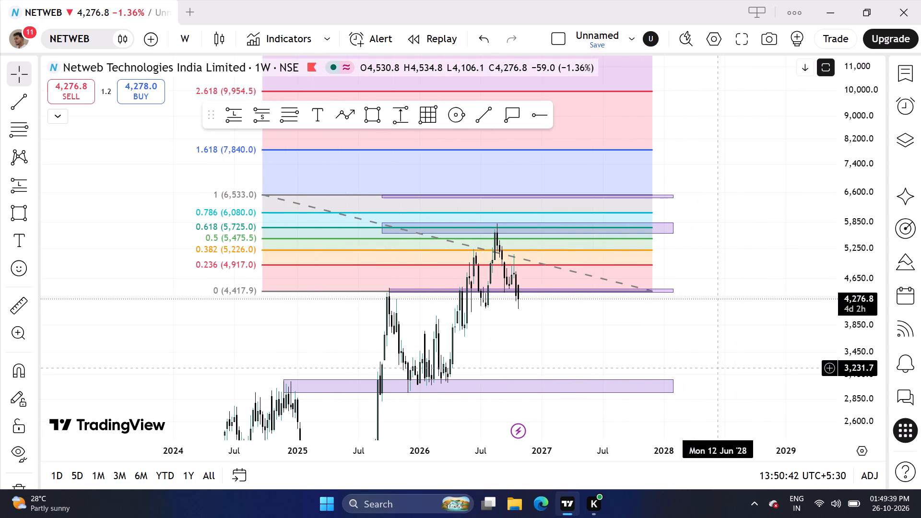
{"action": "scroll", "coordinate": [626, 346], "scroll_direction": "up", "scroll_amount": 1}
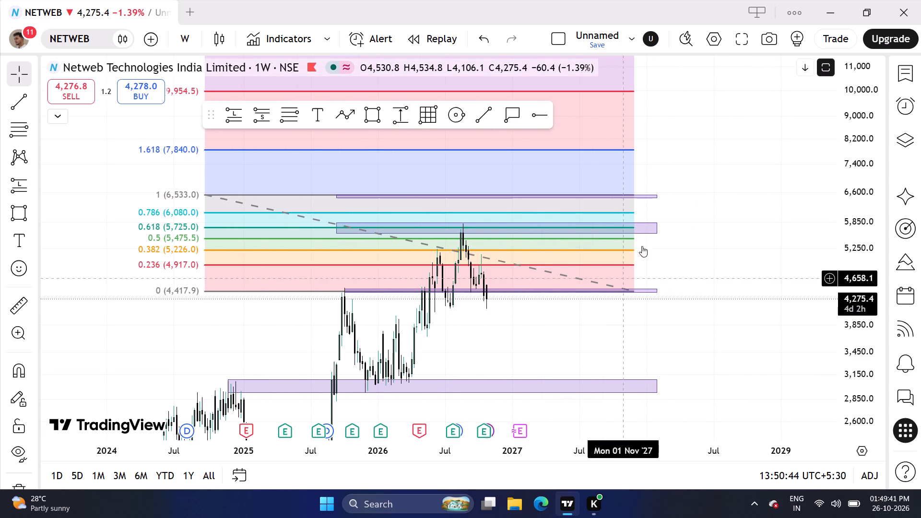
{"action": "left_click", "coordinate": [648, 237]}
{"action": "left_click", "coordinate": [649, 233]}
{"action": "left_click", "coordinate": [660, 81]}
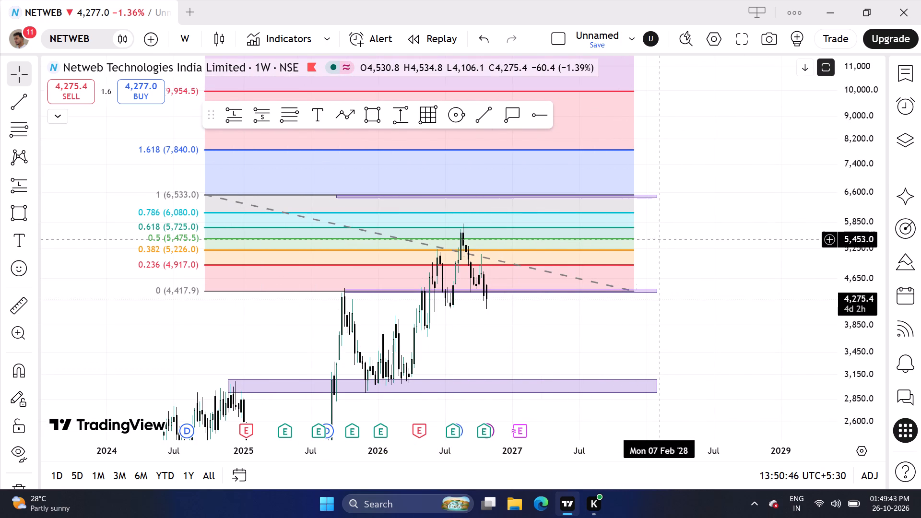
Delete the Fib retracement from the chart.
{"action": "left_click", "coordinate": [628, 246]}
{"action": "left_click", "coordinate": [632, 235]}
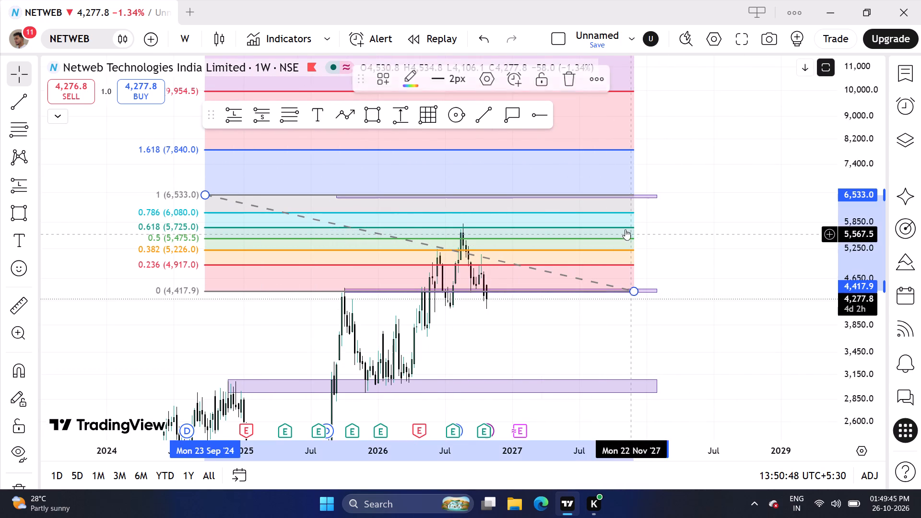
{"action": "left_click", "coordinate": [578, 74]}
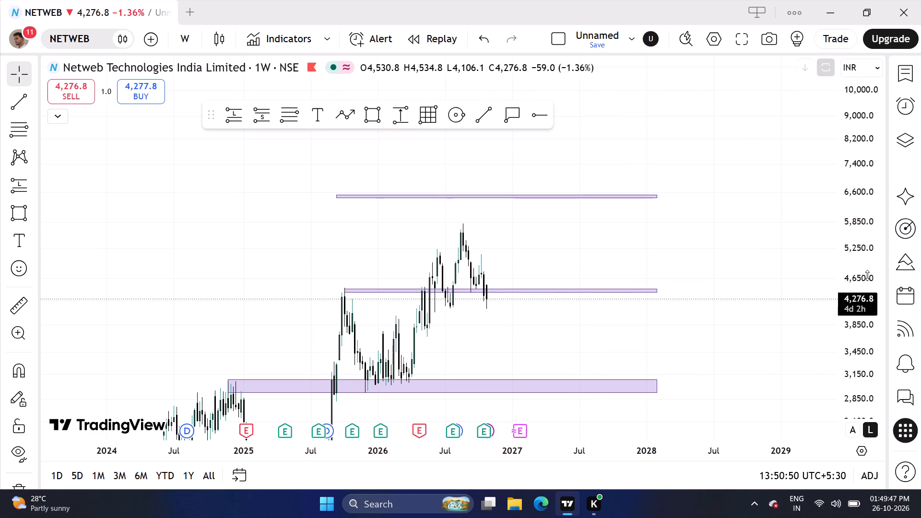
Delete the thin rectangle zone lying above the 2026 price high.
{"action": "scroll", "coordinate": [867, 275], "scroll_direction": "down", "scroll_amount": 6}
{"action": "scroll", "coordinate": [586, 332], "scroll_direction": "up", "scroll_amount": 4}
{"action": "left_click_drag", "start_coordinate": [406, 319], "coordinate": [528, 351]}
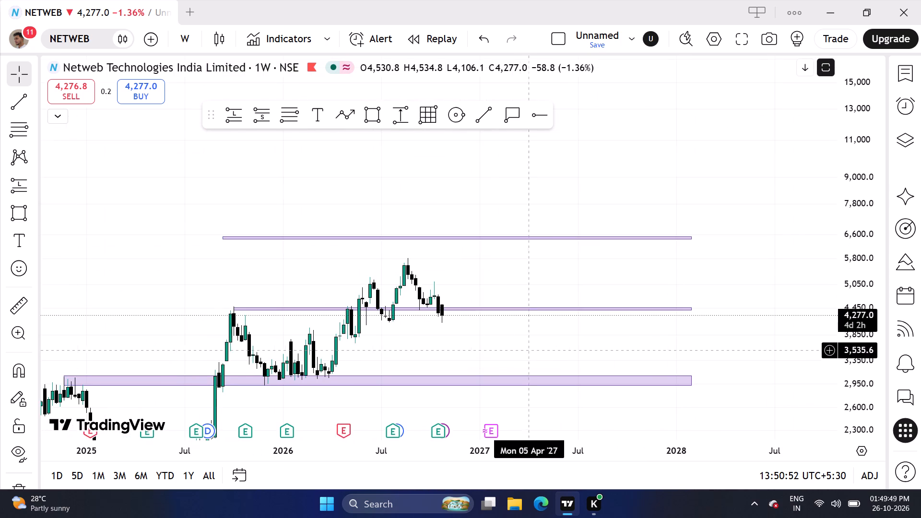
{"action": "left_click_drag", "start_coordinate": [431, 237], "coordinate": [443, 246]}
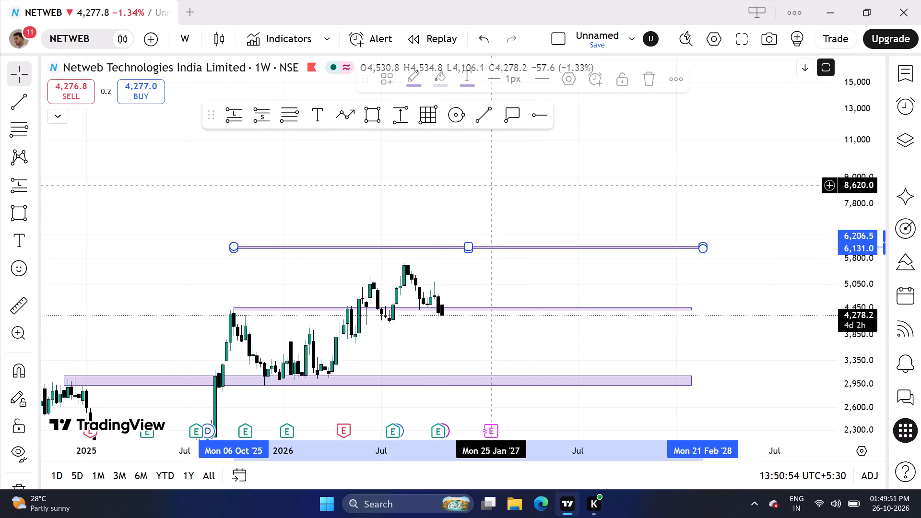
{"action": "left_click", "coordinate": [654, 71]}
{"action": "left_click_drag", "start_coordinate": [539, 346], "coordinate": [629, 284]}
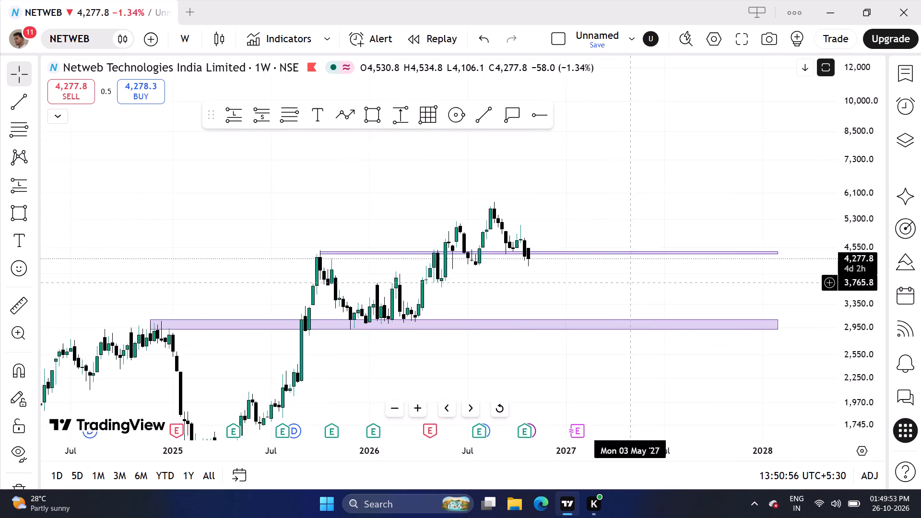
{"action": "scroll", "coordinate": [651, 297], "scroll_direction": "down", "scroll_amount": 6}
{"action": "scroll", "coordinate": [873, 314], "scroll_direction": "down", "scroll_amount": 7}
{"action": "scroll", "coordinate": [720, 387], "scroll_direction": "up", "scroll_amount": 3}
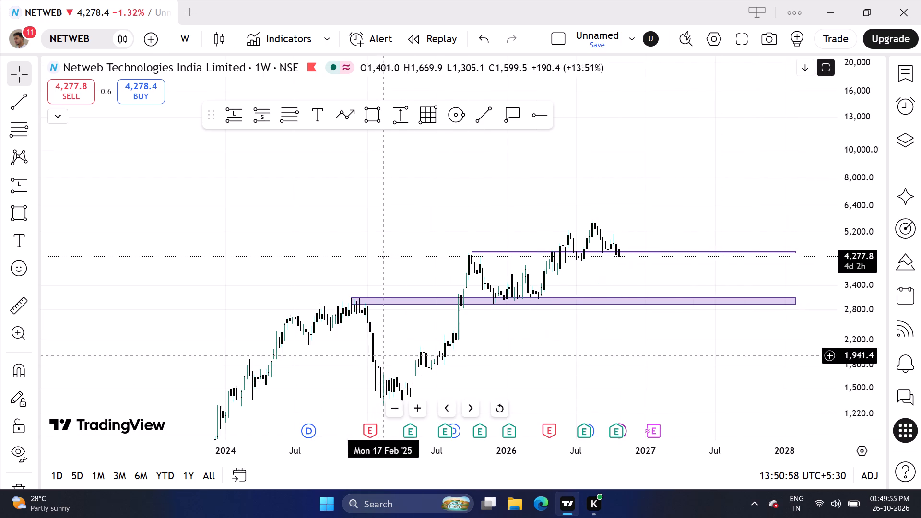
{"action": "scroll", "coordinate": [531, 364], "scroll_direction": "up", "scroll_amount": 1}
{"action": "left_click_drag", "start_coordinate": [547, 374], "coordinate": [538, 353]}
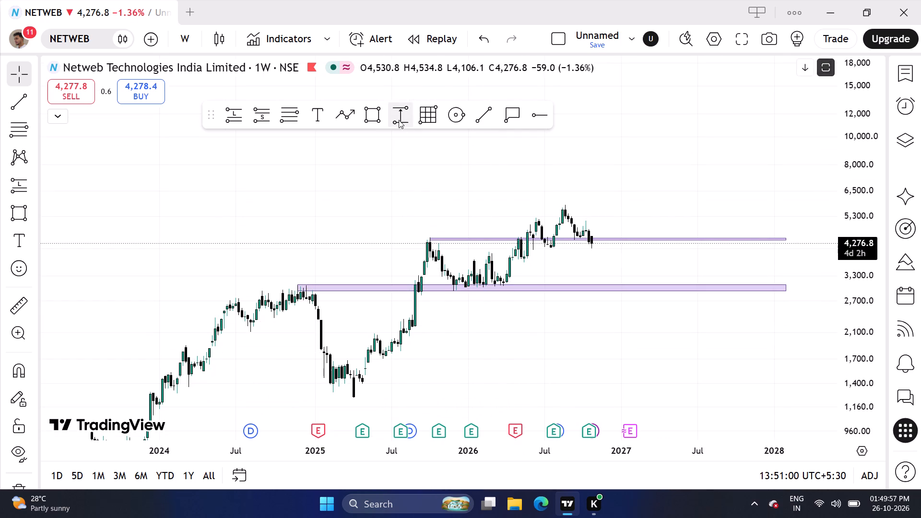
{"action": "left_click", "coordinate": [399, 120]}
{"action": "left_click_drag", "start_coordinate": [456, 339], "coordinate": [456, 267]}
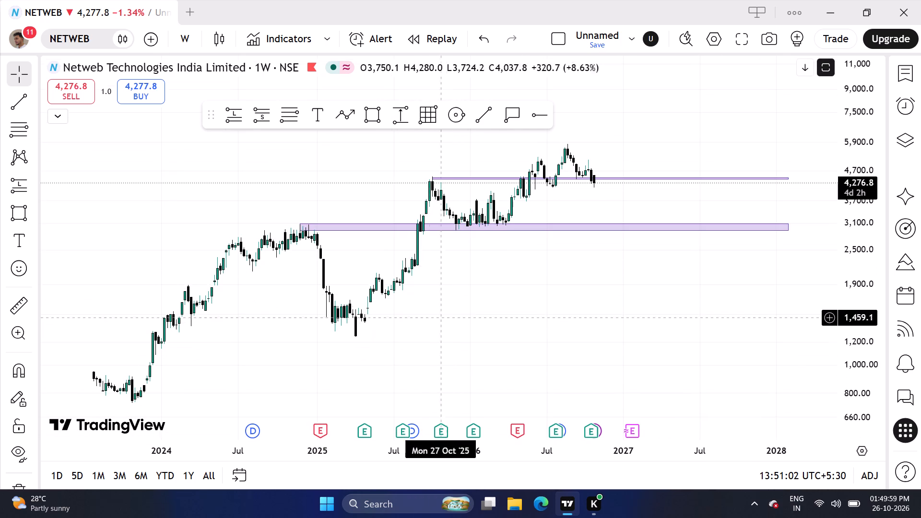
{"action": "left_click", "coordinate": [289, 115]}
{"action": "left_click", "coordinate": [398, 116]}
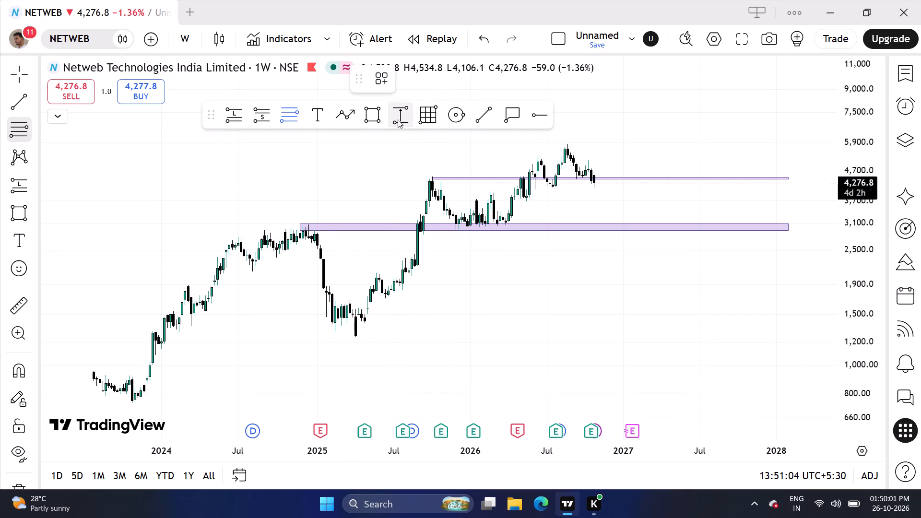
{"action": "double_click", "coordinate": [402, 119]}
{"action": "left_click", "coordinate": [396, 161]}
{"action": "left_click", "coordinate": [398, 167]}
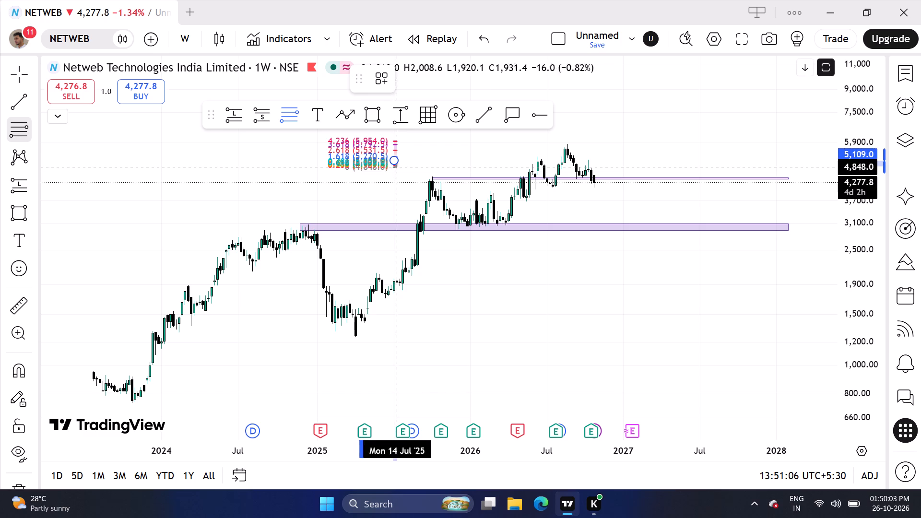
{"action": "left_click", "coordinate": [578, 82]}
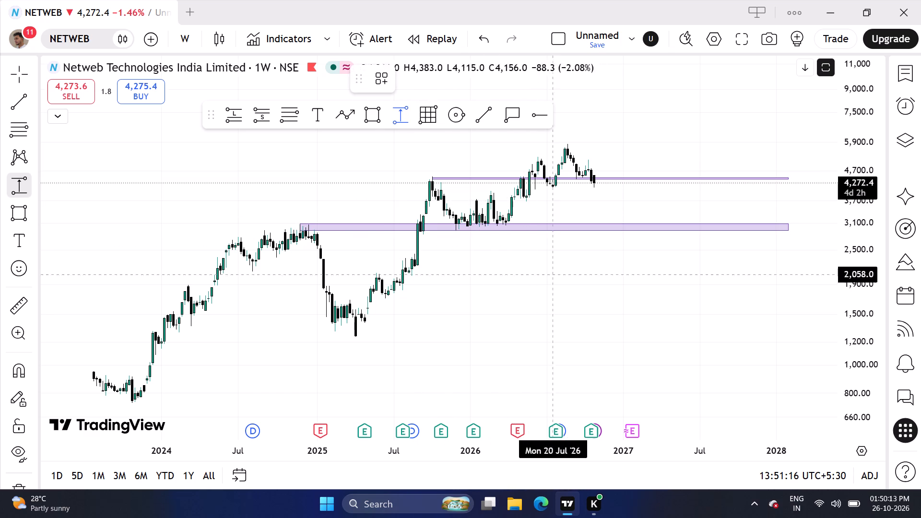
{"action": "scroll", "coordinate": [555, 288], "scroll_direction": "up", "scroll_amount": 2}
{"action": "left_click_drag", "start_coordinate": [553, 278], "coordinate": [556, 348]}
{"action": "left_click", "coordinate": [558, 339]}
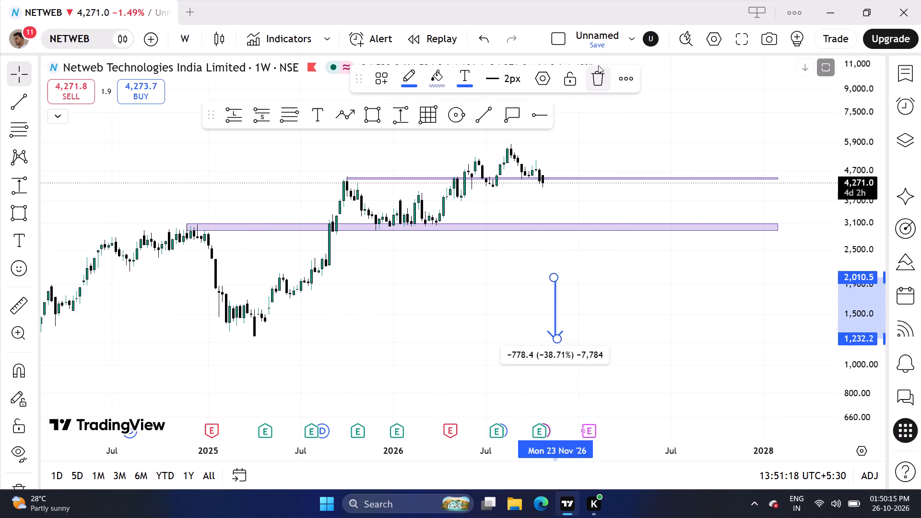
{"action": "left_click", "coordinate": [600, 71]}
Delete the thin rectangle zone that starts at the October 2025 price high.
{"action": "left_click_drag", "start_coordinate": [564, 280], "coordinate": [563, 374]}
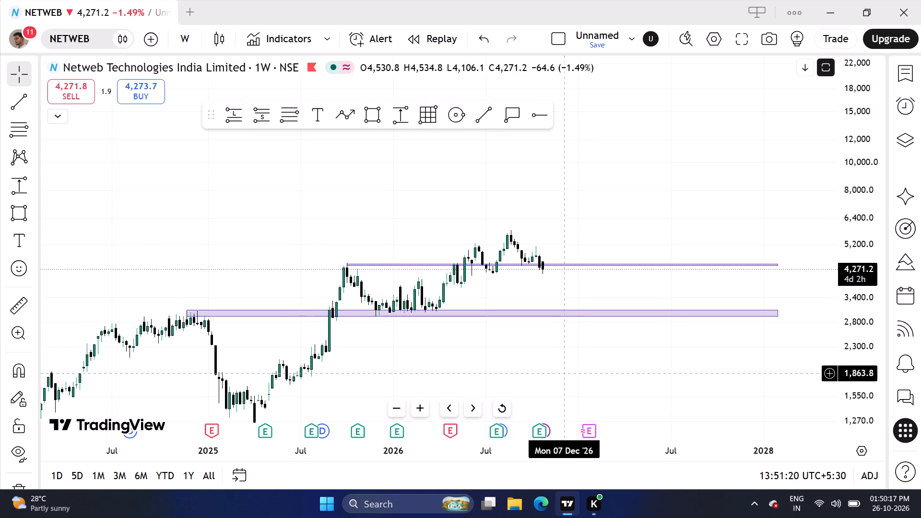
{"action": "scroll", "coordinate": [570, 377], "scroll_direction": "up", "scroll_amount": 3}
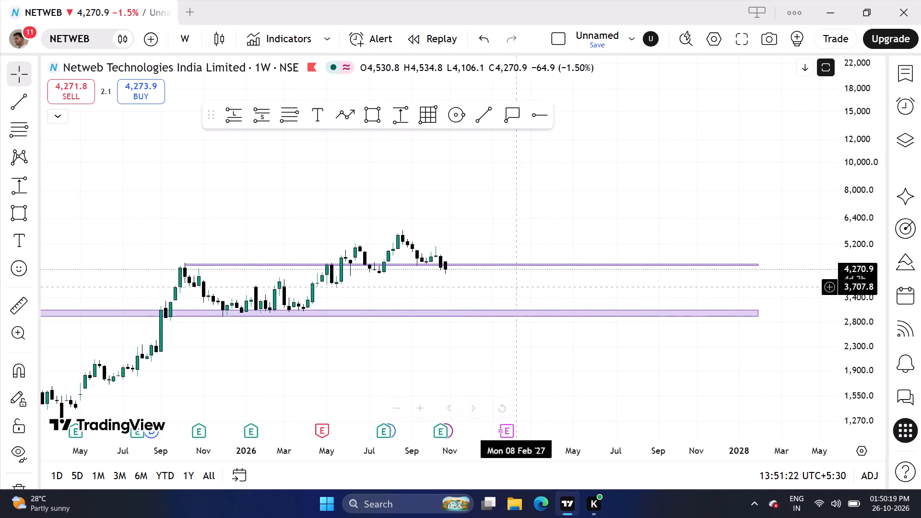
{"action": "left_click", "coordinate": [493, 265]}
{"action": "left_click", "coordinate": [656, 78]}
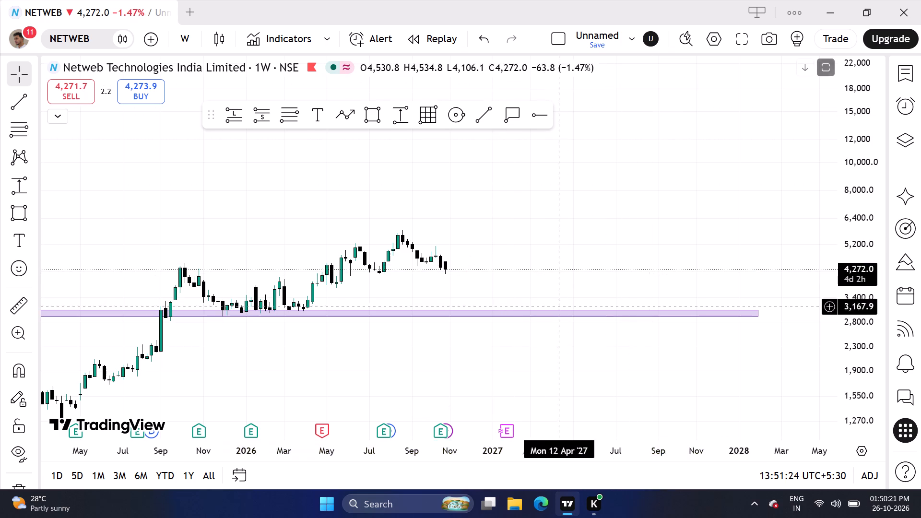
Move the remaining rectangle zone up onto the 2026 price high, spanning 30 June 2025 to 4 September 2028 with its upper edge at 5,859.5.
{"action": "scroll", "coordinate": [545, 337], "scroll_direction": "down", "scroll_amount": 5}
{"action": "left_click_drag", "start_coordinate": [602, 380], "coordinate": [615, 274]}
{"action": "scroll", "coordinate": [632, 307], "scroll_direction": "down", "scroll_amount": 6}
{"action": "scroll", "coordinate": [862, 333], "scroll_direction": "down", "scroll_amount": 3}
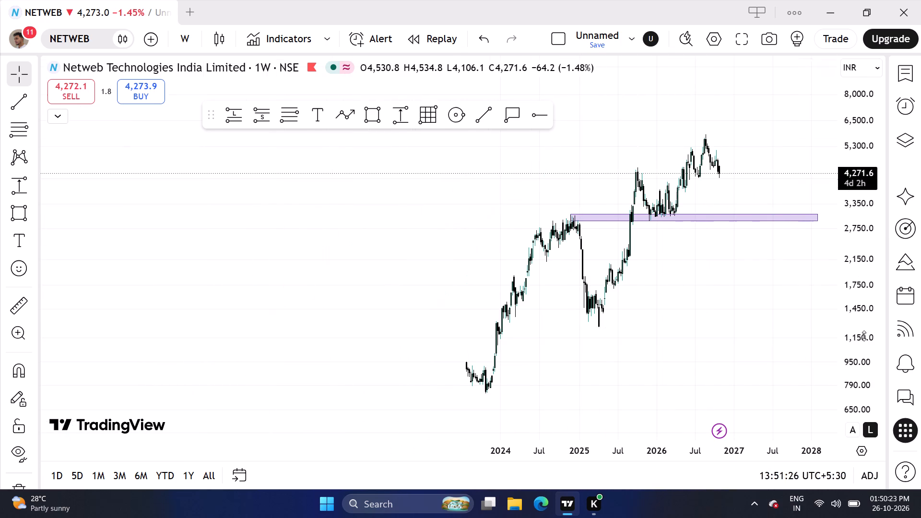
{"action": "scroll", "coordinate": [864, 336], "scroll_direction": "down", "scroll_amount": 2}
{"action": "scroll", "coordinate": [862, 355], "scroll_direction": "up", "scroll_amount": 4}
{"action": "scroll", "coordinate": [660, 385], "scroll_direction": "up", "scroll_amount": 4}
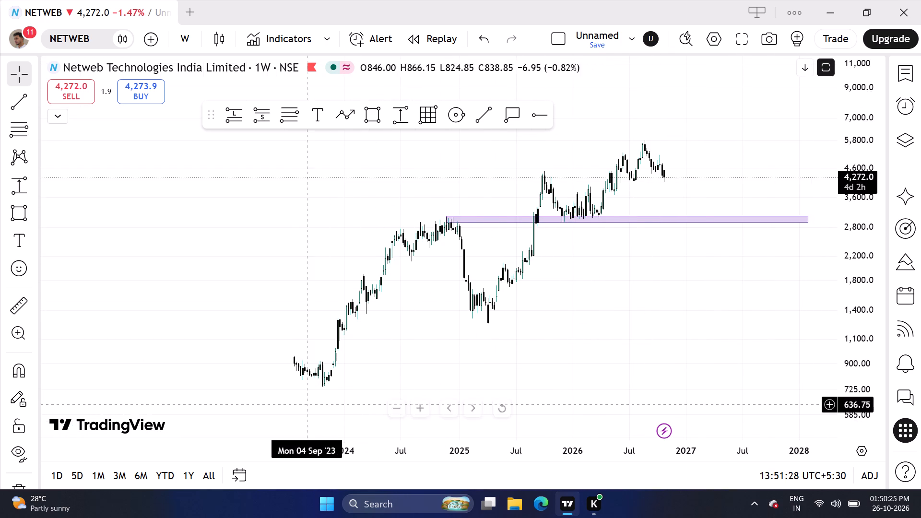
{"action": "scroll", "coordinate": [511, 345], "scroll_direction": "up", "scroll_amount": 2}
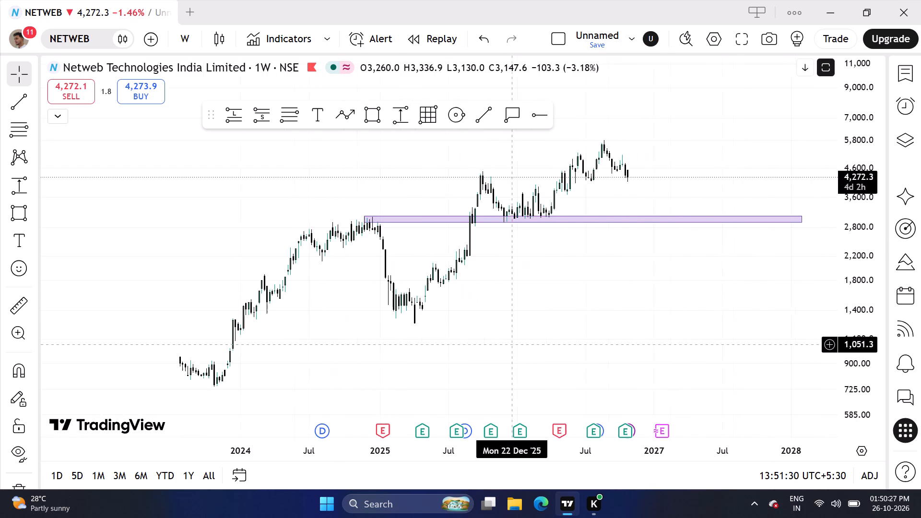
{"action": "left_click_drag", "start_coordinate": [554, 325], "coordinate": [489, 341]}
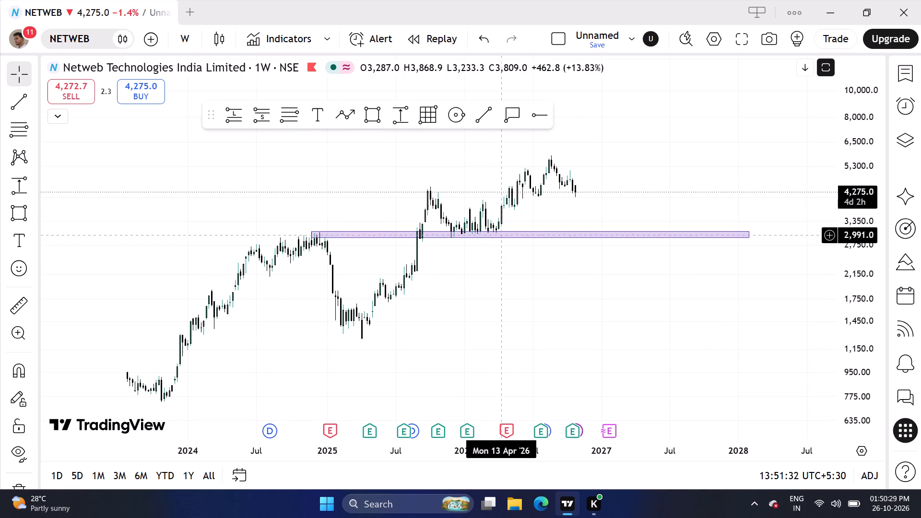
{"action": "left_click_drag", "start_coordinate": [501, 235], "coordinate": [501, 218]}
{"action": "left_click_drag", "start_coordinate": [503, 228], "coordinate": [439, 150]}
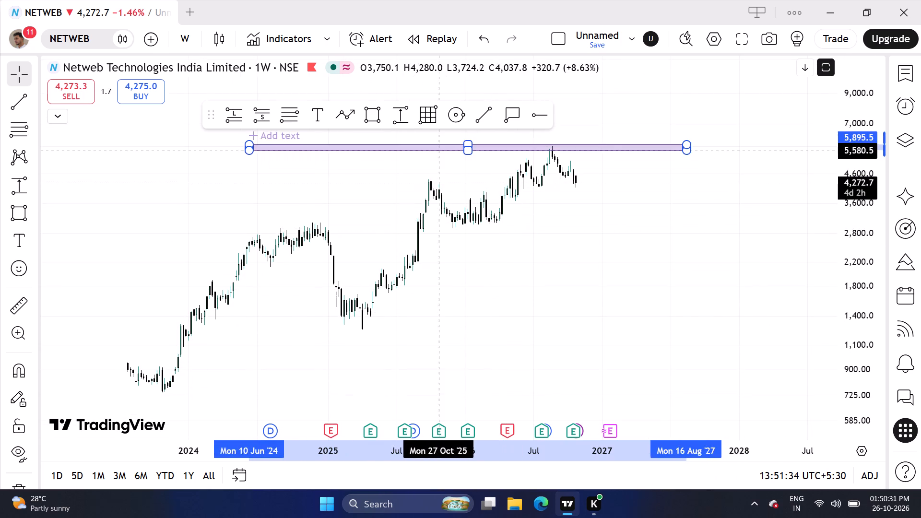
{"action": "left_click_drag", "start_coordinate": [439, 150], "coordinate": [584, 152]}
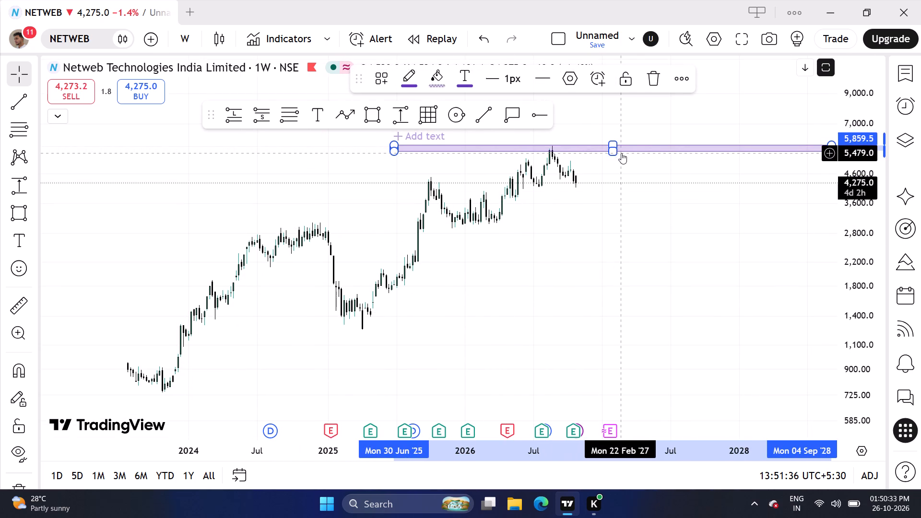
Delete the rectangle zone at the 2026 price high.
{"action": "left_click", "coordinate": [621, 153]}
{"action": "left_click", "coordinate": [653, 66]}
Switch the NETWEB chart to the 1-month interval.
{"action": "scroll", "coordinate": [509, 262], "scroll_direction": "up", "scroll_amount": 1}
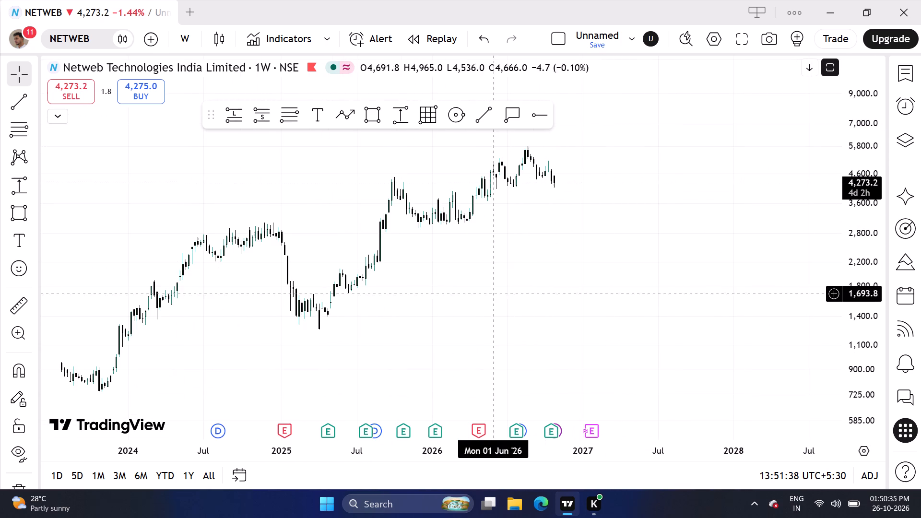
{"action": "scroll", "coordinate": [485, 302], "scroll_direction": "down", "scroll_amount": 1}
{"action": "left_click", "coordinate": [187, 43]}
{"action": "scroll", "coordinate": [253, 292], "scroll_direction": "down", "scroll_amount": 4}
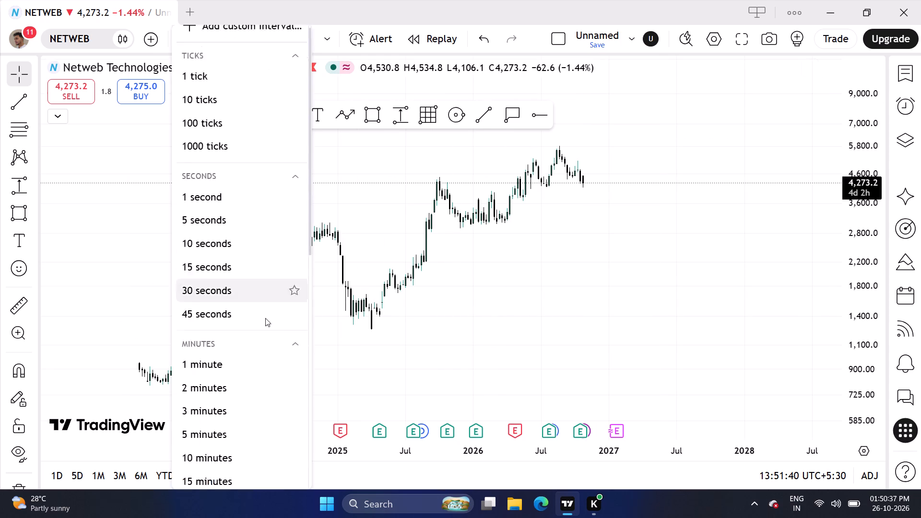
{"action": "left_click", "coordinate": [224, 473]}
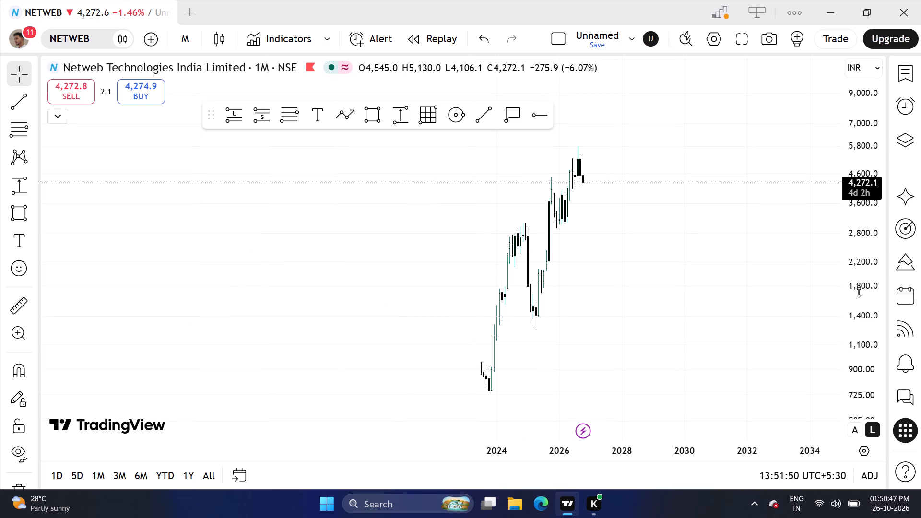
Draw a horizontal ray at 752.20 starting from the November 2023 low.
{"action": "scroll", "coordinate": [879, 287], "scroll_direction": "down", "scroll_amount": 11}
{"action": "scroll", "coordinate": [520, 338], "scroll_direction": "up", "scroll_amount": 6}
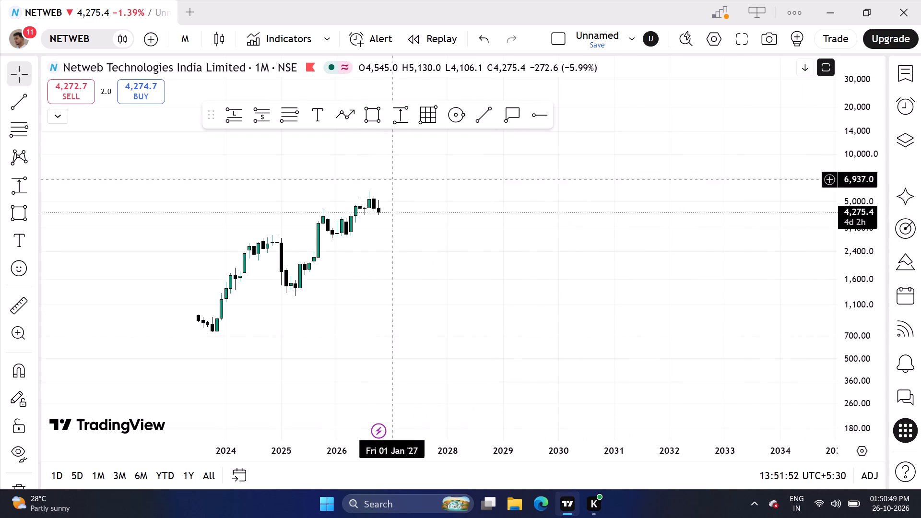
{"action": "left_click", "coordinate": [373, 120]}
{"action": "left_click", "coordinate": [525, 124]}
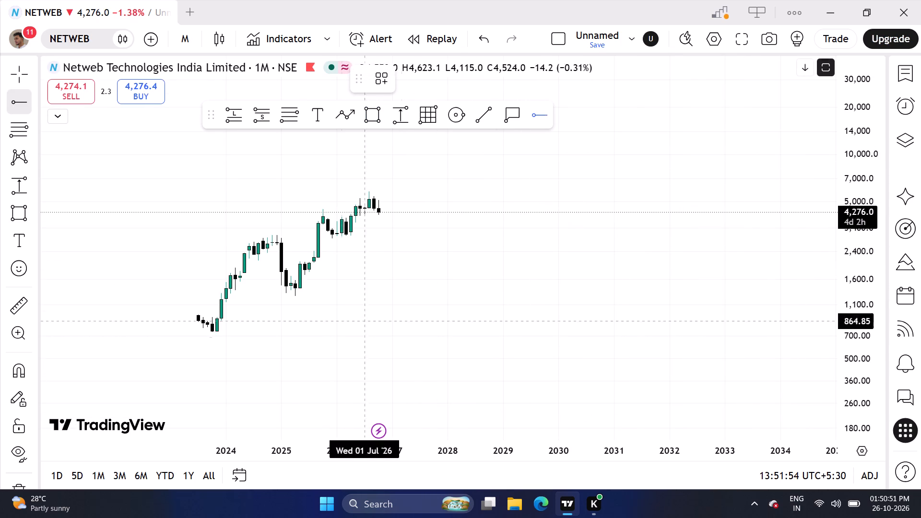
{"action": "left_click", "coordinate": [215, 331]}
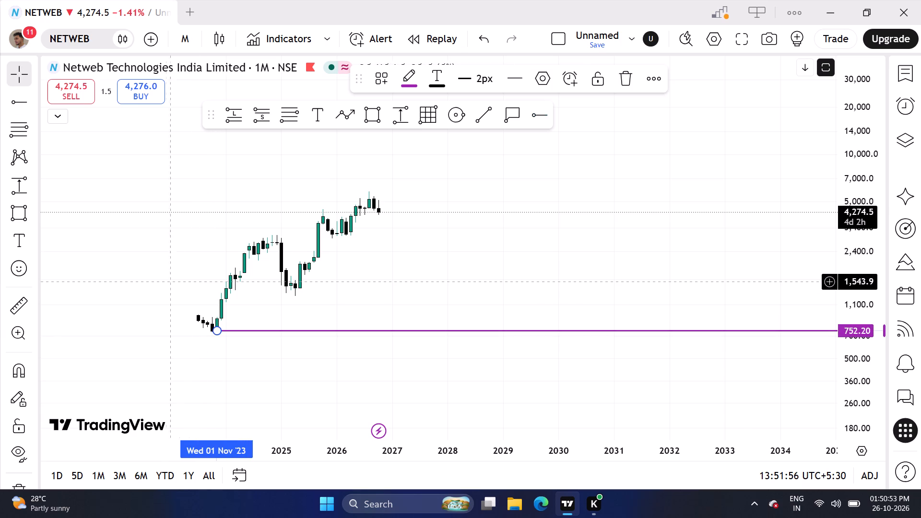
{"action": "left_click", "coordinate": [167, 282]}
{"action": "left_click", "coordinate": [214, 332]}
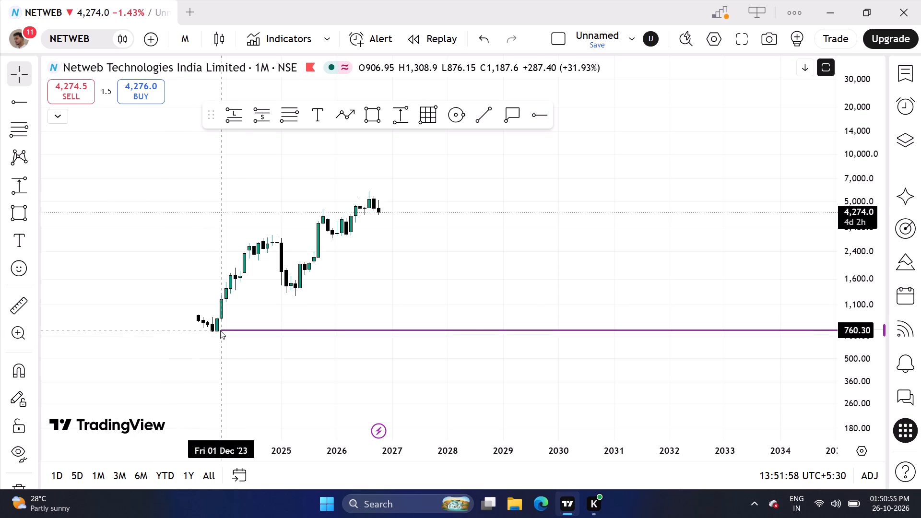
{"action": "left_click", "coordinate": [143, 254]}
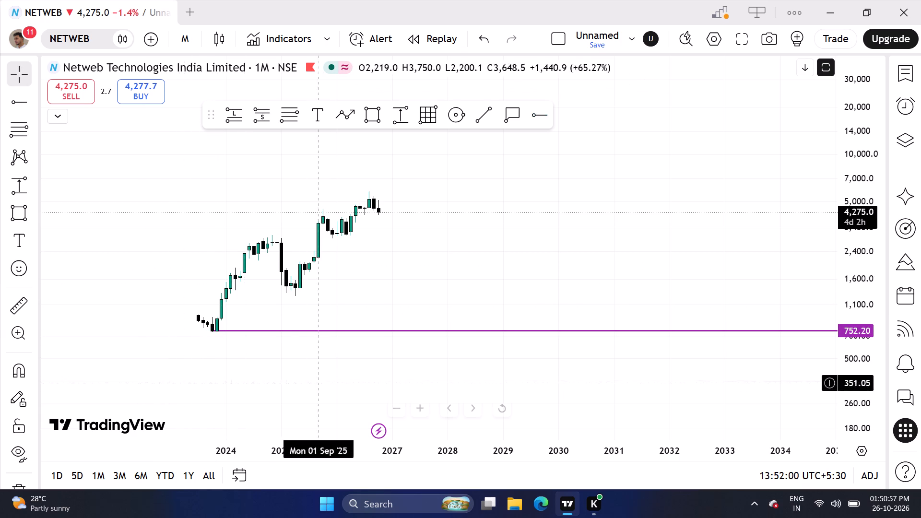
Draw a horizontal ray at 3,003.4 starting from the November 2024 candle at the late-2024 highs.
{"action": "left_click", "coordinate": [543, 123]}
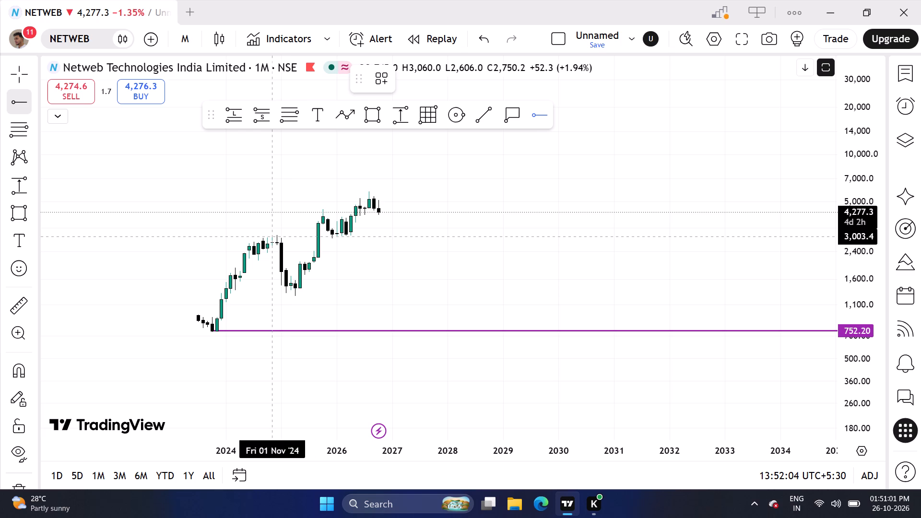
{"action": "left_click", "coordinate": [272, 236]}
{"action": "left_click", "coordinate": [211, 228]}
Draw a price range from about 760.30 at the lower ray in December 2023 up to 3,003.4 at the upper ray.
{"action": "left_click", "coordinate": [403, 119]}
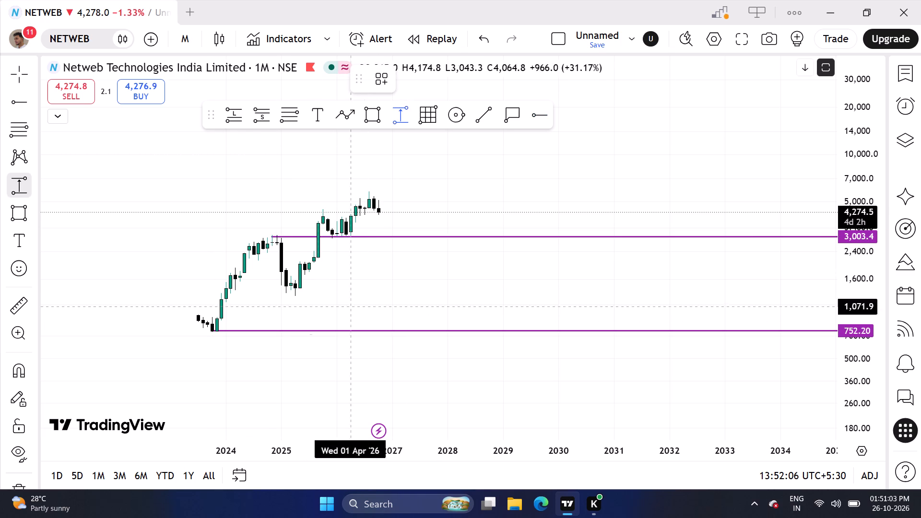
{"action": "left_click", "coordinate": [220, 330]}
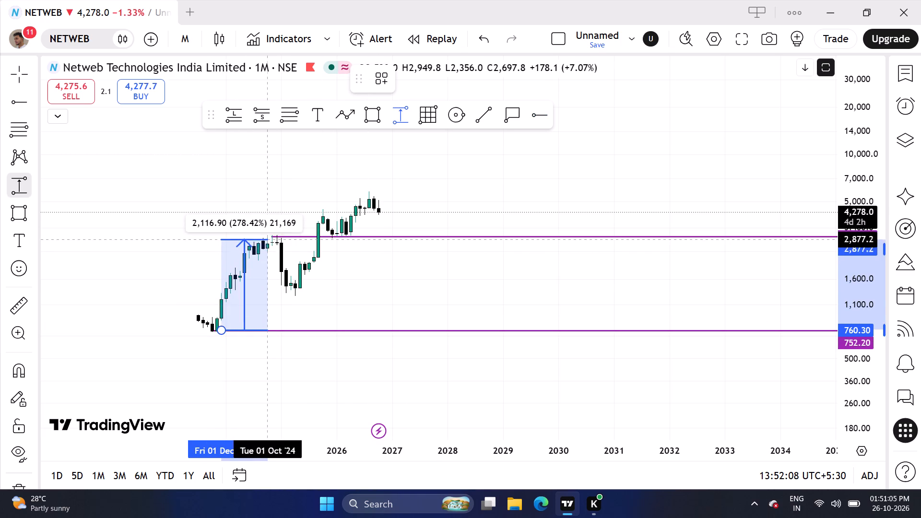
{"action": "left_click", "coordinate": [265, 237]}
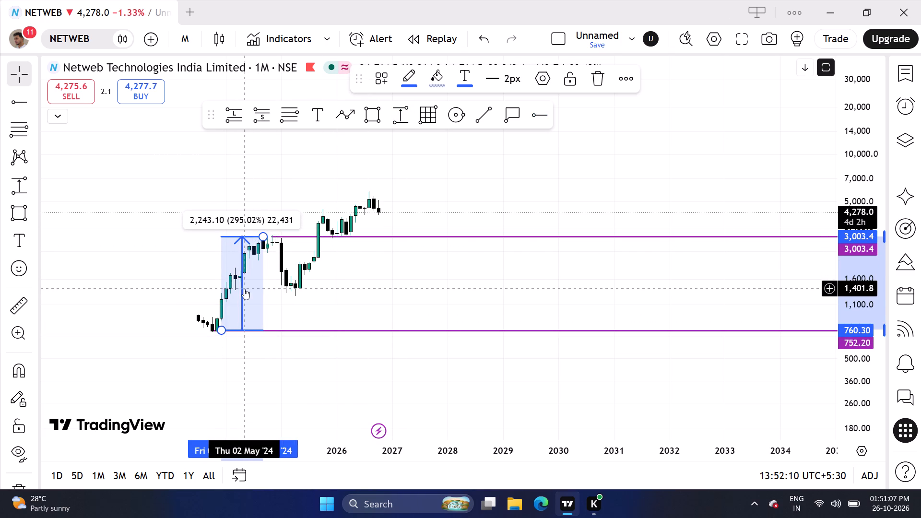
Move the price range up beside the 2026 candles so its base rests on the 3,003.4 ray.
{"action": "left_click_drag", "start_coordinate": [241, 293], "coordinate": [343, 204]}
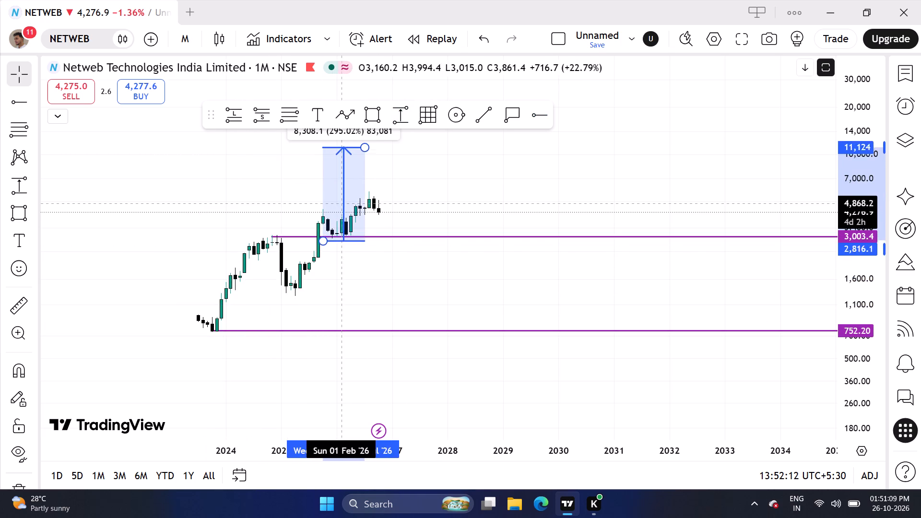
{"action": "left_click_drag", "start_coordinate": [343, 204], "coordinate": [344, 199]}
Draw a horizontal ray at 11,864 from November 2024, level with the top of the price range.
{"action": "left_click_drag", "start_coordinate": [362, 284], "coordinate": [349, 339]}
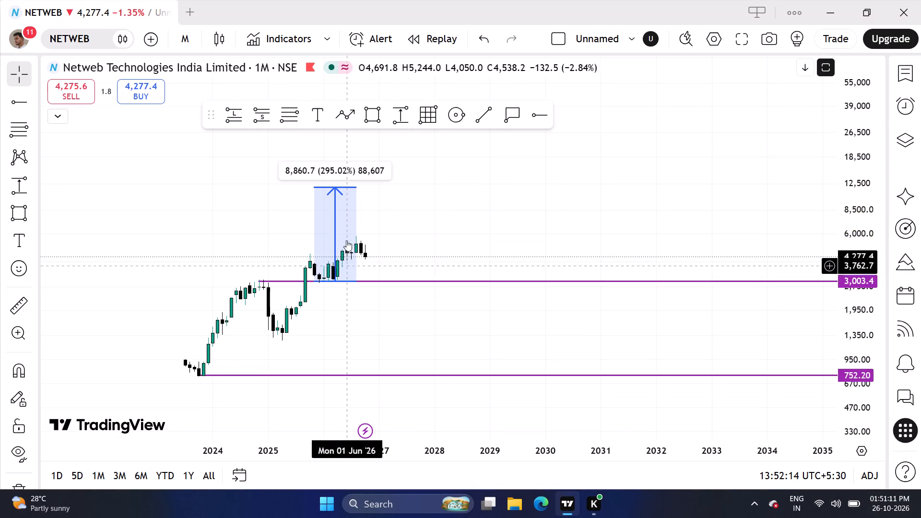
{"action": "left_click", "coordinate": [543, 112]}
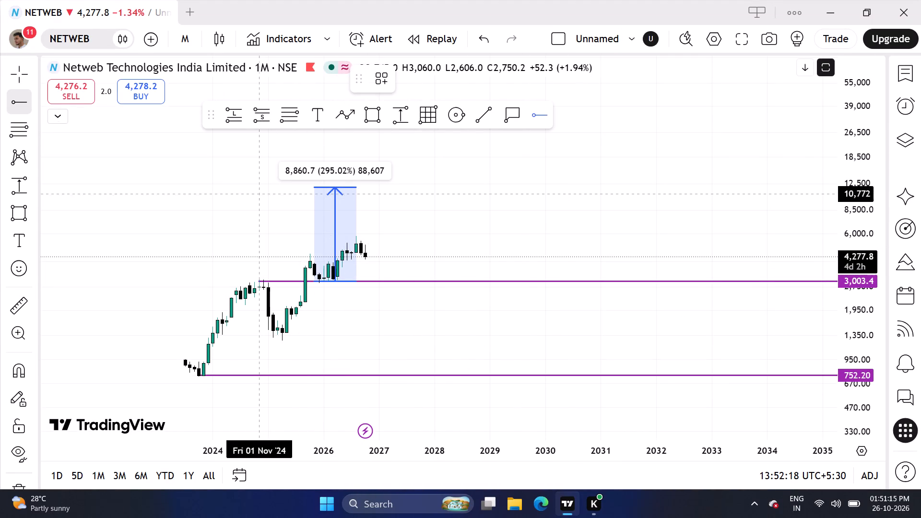
{"action": "left_click", "coordinate": [259, 188]}
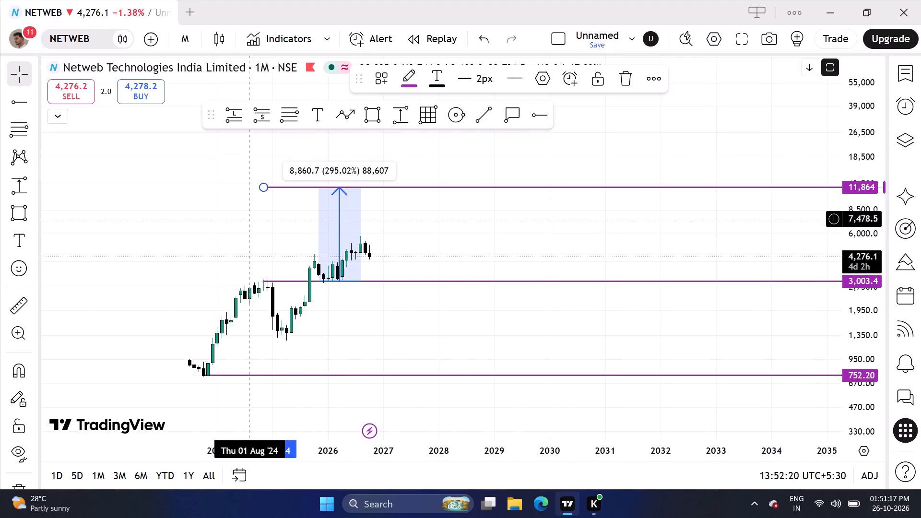
{"action": "left_click", "coordinate": [248, 225]}
Delete the price range drawing above the 3,003.4 ray.
{"action": "left_click", "coordinate": [338, 213]}
{"action": "left_click", "coordinate": [592, 76]}
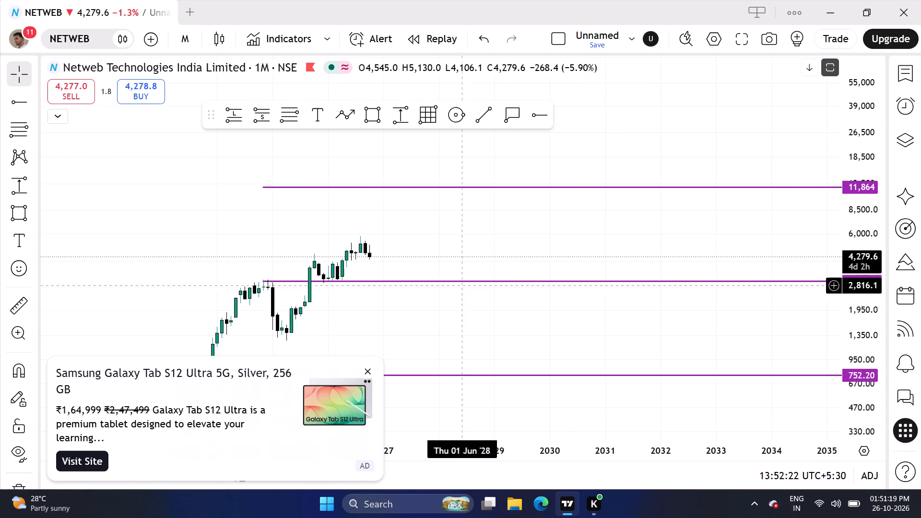
Close the tablet advertisement covering the chart.
{"action": "left_click", "coordinate": [368, 371]}
{"action": "scroll", "coordinate": [418, 323], "scroll_direction": "up", "scroll_amount": 1}
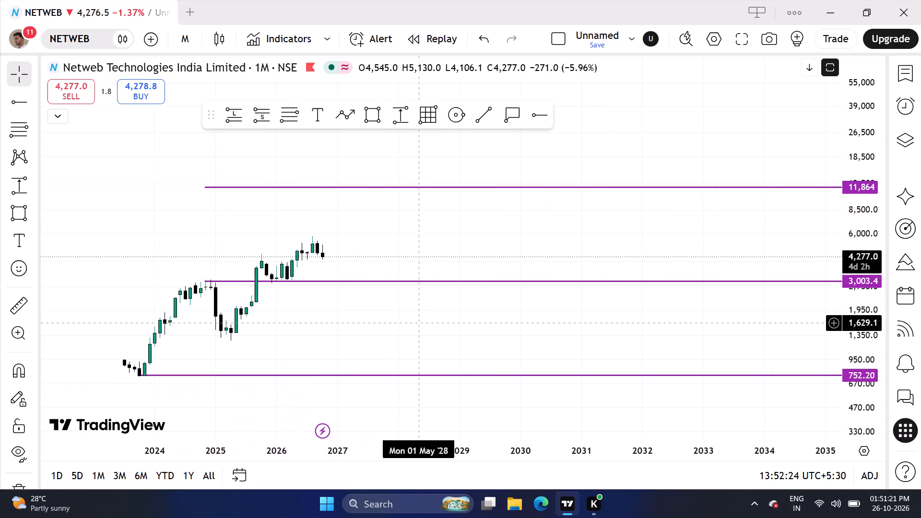
Move the horizontal ray at 3,003.4 up to 3,035.8, level with the late-2024 highs.
{"action": "left_click", "coordinate": [207, 283]}
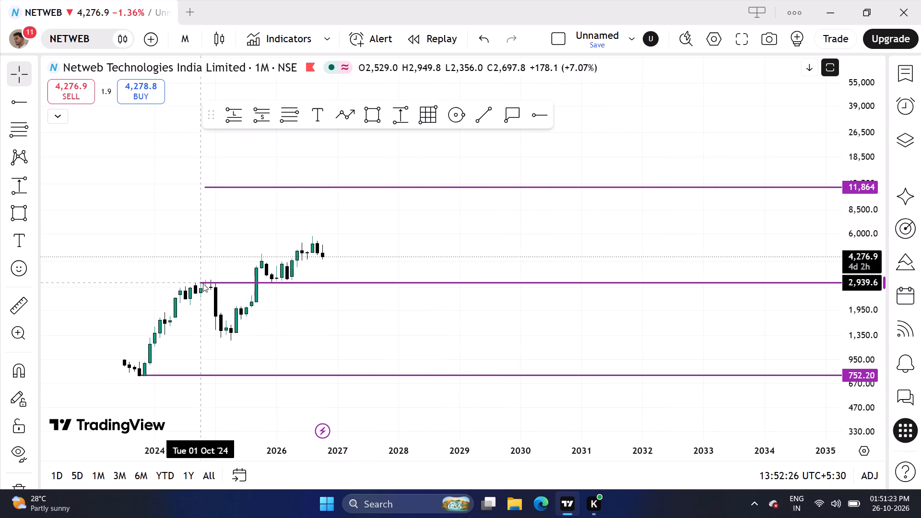
{"action": "left_click", "coordinate": [158, 226]}
{"action": "scroll", "coordinate": [377, 340], "scroll_direction": "up", "scroll_amount": 1}
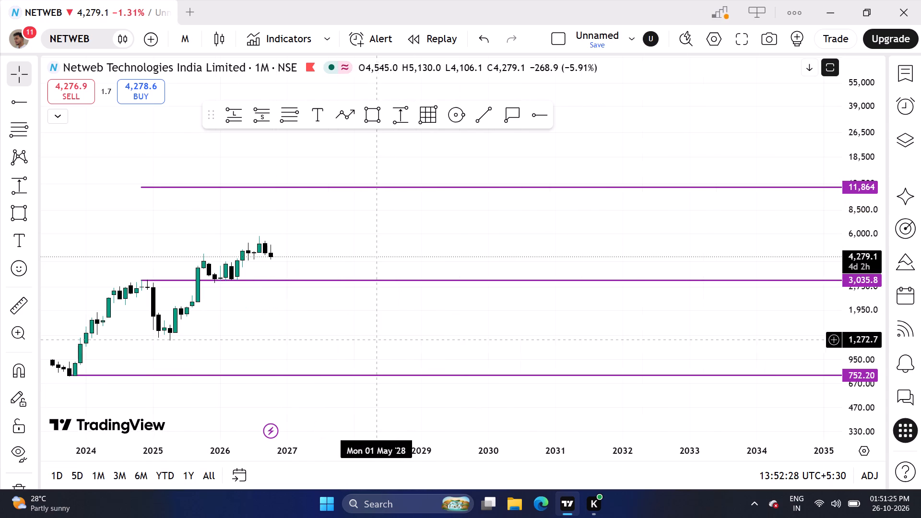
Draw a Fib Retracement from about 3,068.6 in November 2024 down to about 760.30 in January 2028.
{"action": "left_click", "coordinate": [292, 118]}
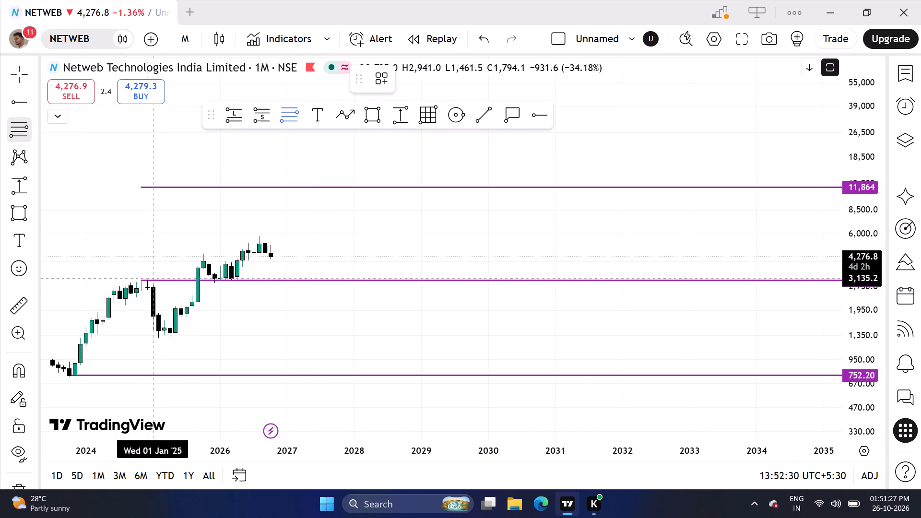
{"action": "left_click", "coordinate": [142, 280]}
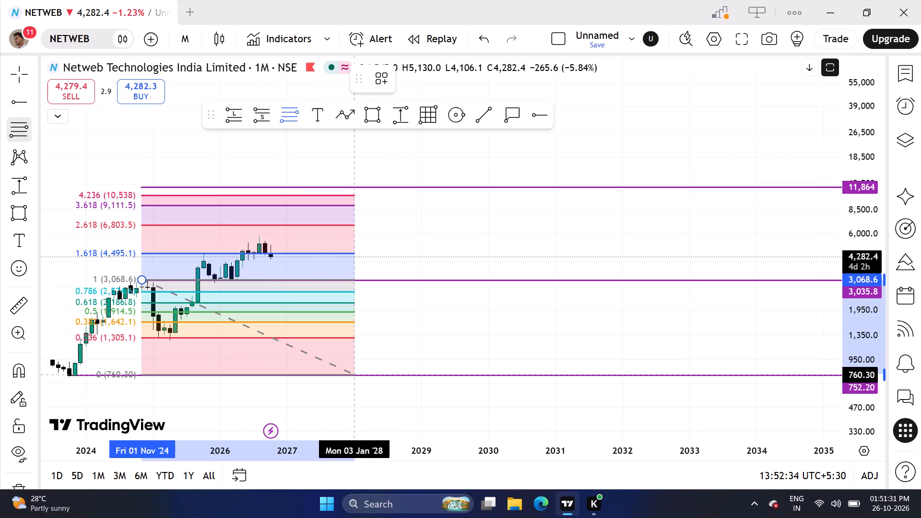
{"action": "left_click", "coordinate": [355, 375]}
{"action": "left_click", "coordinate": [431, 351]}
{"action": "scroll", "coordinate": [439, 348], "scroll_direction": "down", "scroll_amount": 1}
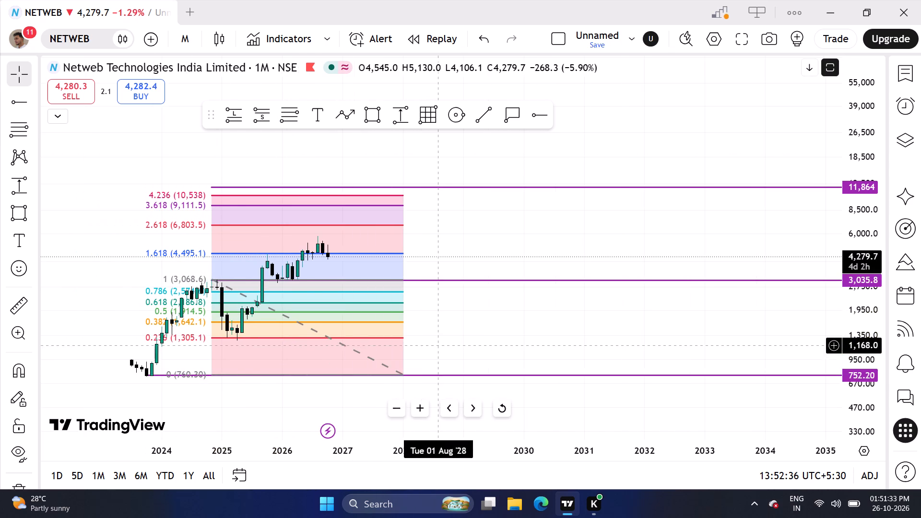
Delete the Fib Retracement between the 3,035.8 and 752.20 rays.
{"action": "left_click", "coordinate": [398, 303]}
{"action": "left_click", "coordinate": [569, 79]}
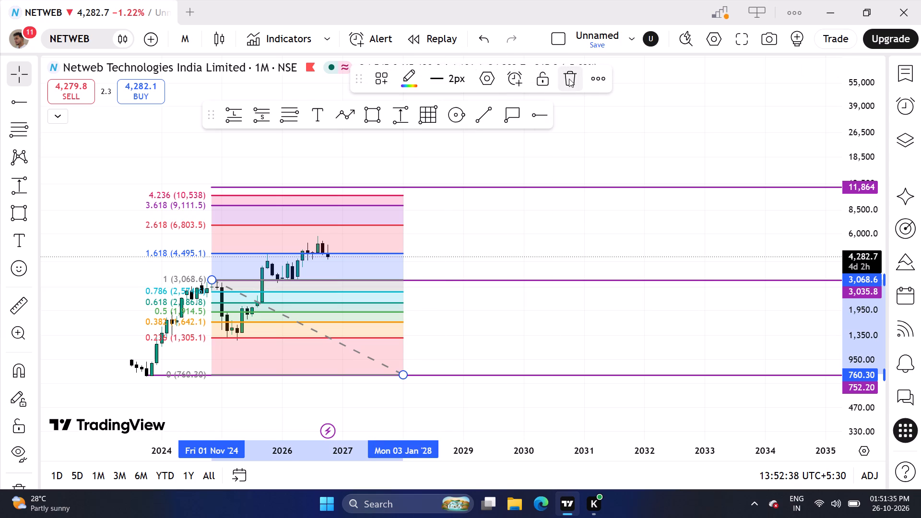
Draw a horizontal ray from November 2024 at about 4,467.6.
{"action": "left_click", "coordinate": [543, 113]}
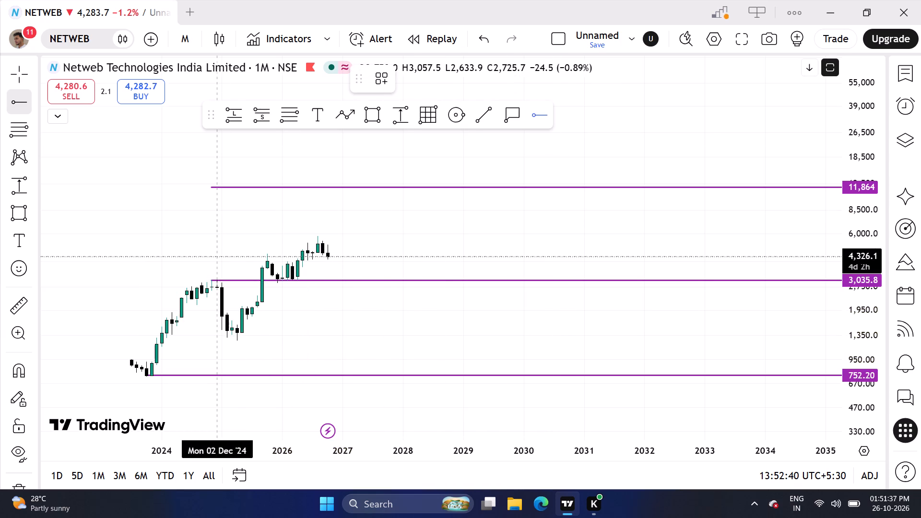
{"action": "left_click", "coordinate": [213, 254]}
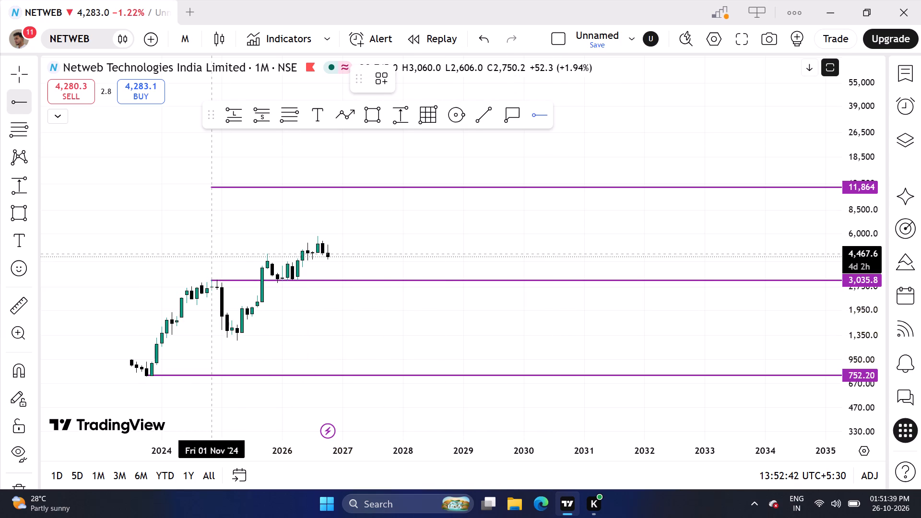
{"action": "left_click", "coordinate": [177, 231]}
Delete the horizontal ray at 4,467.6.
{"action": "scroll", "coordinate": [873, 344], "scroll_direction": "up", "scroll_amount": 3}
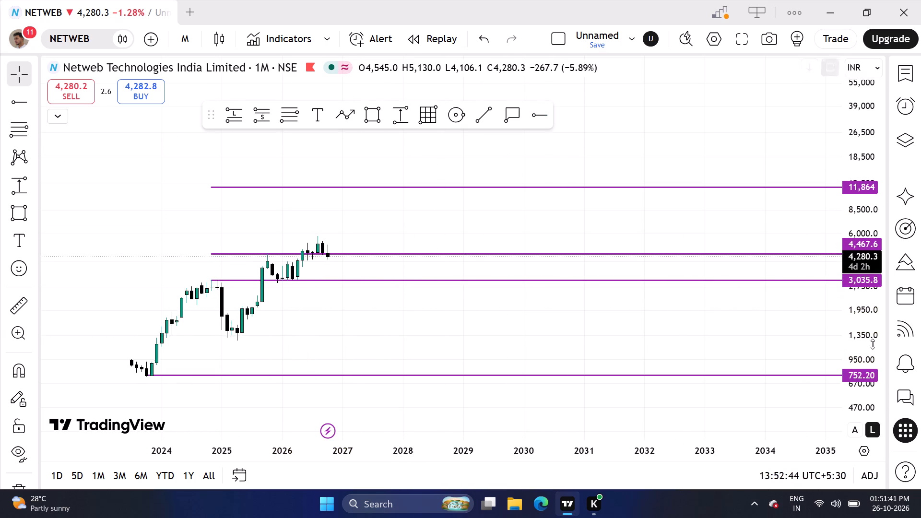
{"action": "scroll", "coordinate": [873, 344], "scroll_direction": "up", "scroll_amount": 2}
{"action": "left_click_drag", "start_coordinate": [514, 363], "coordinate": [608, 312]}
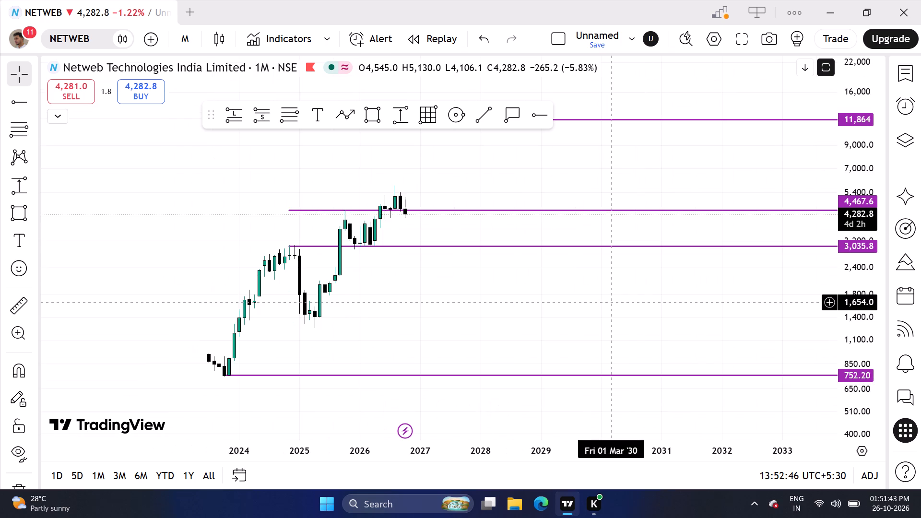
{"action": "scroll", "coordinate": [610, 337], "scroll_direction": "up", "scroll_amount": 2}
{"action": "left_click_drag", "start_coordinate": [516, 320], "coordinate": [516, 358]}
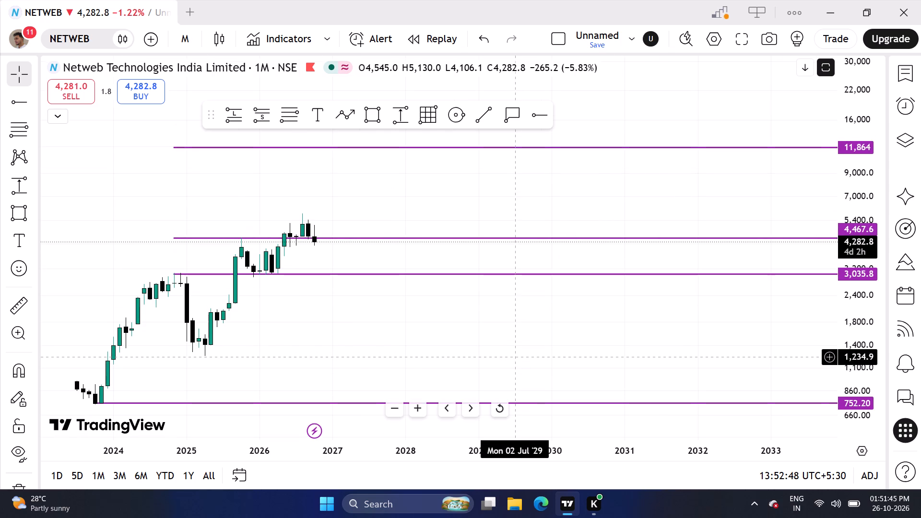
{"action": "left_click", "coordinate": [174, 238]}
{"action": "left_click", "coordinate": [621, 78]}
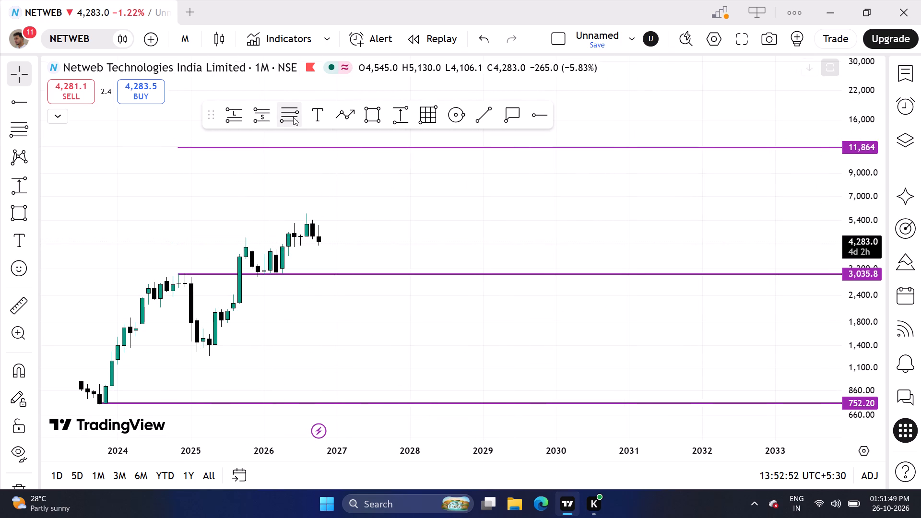
Draw a Fib Retracement from about 11,816 in November 2024 down to about 3,014.2 in August 2028.
{"action": "left_click", "coordinate": [293, 117]}
{"action": "left_click", "coordinate": [177, 148]}
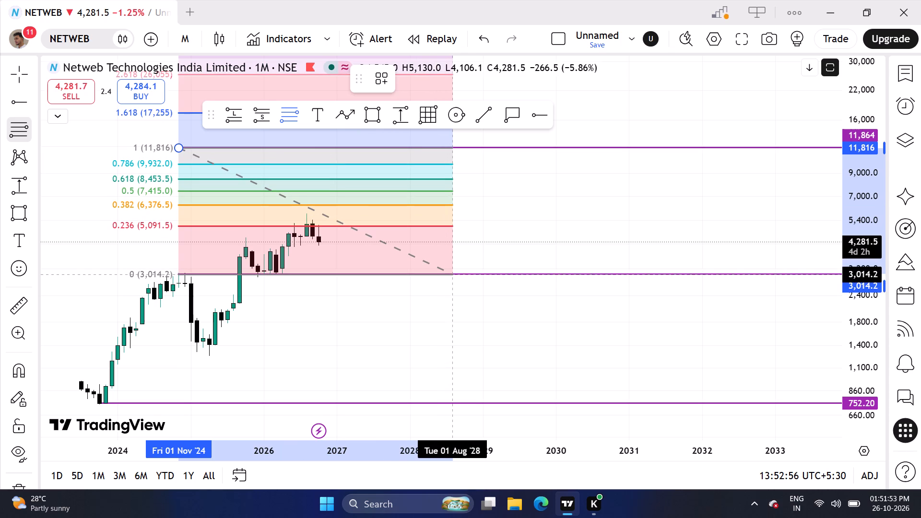
{"action": "left_click", "coordinate": [455, 275]}
{"action": "left_click", "coordinate": [446, 326]}
Draw a horizontal ray from November 2024 at about 7,357, on the retracement's 0.5 level.
{"action": "left_click", "coordinate": [535, 122]}
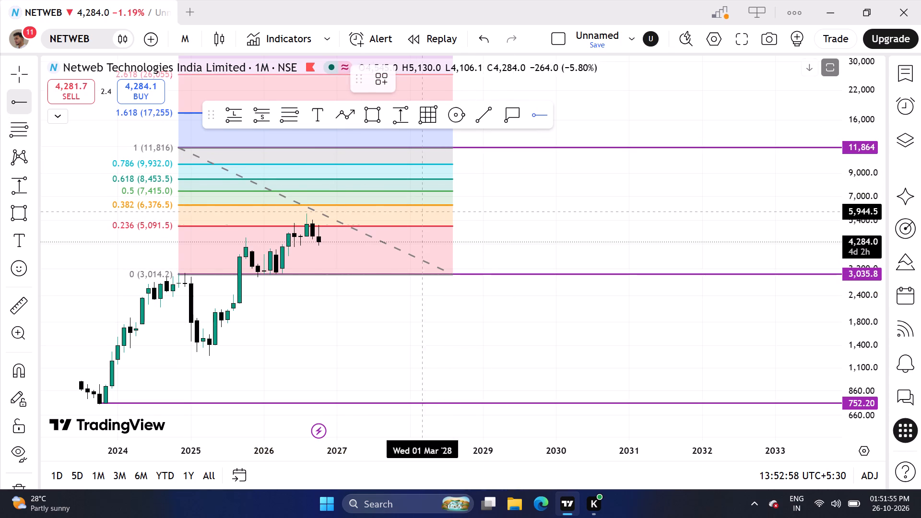
{"action": "left_click", "coordinate": [179, 192]}
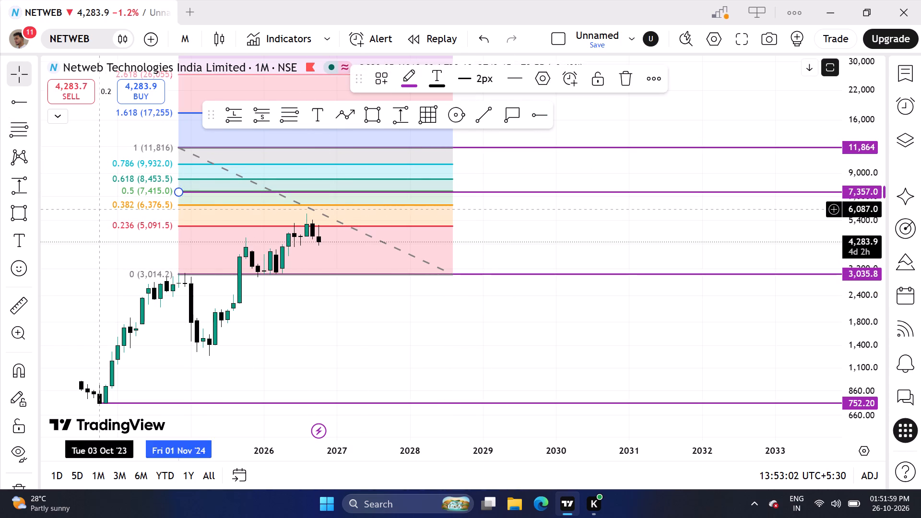
{"action": "left_click", "coordinate": [101, 210]}
Delete the Fib Retracement between the 11,864 and 3,035.8 rays.
{"action": "left_click", "coordinate": [364, 247]}
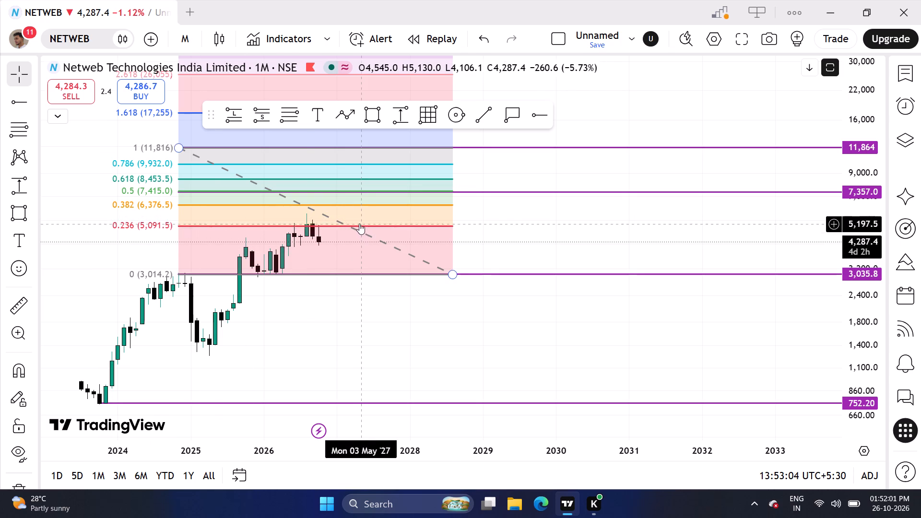
{"action": "left_click", "coordinate": [359, 224]}
{"action": "left_click", "coordinate": [576, 83]}
Draw a Fib Retracement from about 7,365.5 in July 2026 down to about 3,044.5 in October 2028.
{"action": "scroll", "coordinate": [416, 367], "scroll_direction": "up", "scroll_amount": 1}
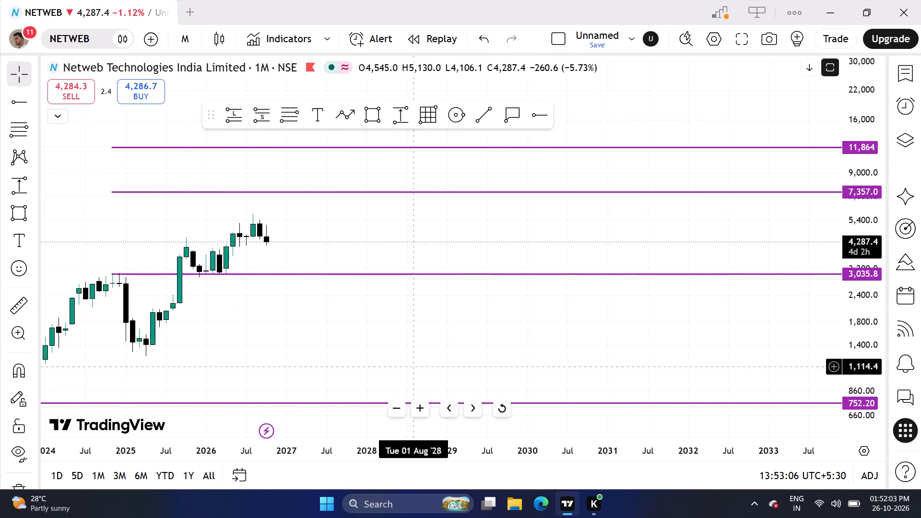
{"action": "scroll", "coordinate": [415, 363], "scroll_direction": "down", "scroll_amount": 6}
{"action": "scroll", "coordinate": [862, 320], "scroll_direction": "up", "scroll_amount": 4}
{"action": "scroll", "coordinate": [520, 360], "scroll_direction": "up", "scroll_amount": 4}
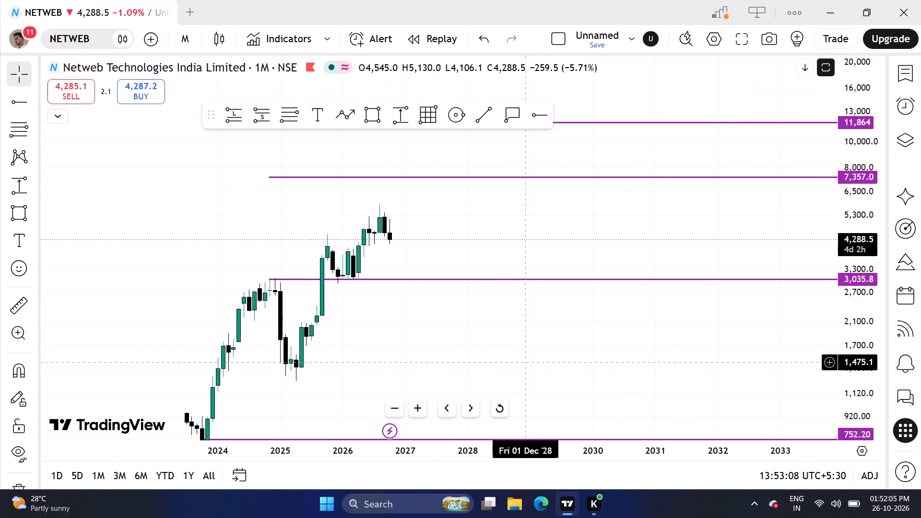
{"action": "scroll", "coordinate": [449, 372], "scroll_direction": "up", "scroll_amount": 1}
{"action": "left_click", "coordinate": [293, 117]}
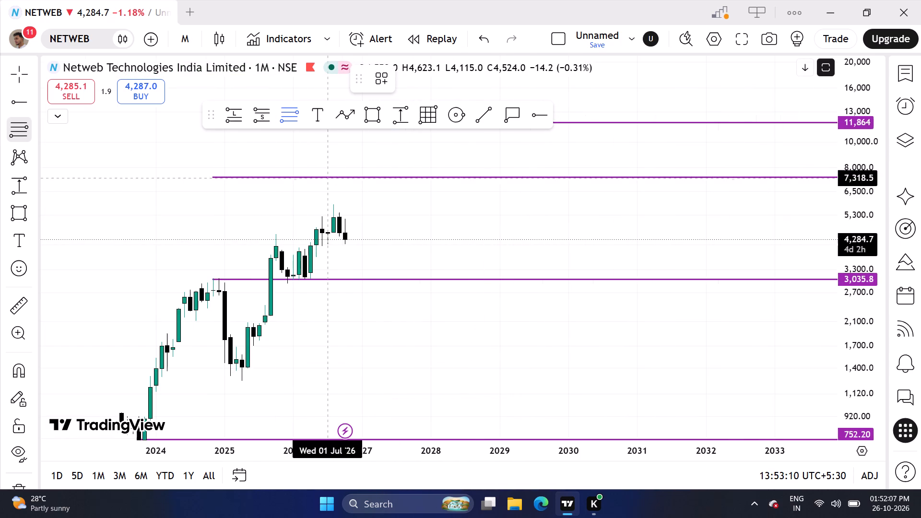
{"action": "left_click", "coordinate": [326, 177]}
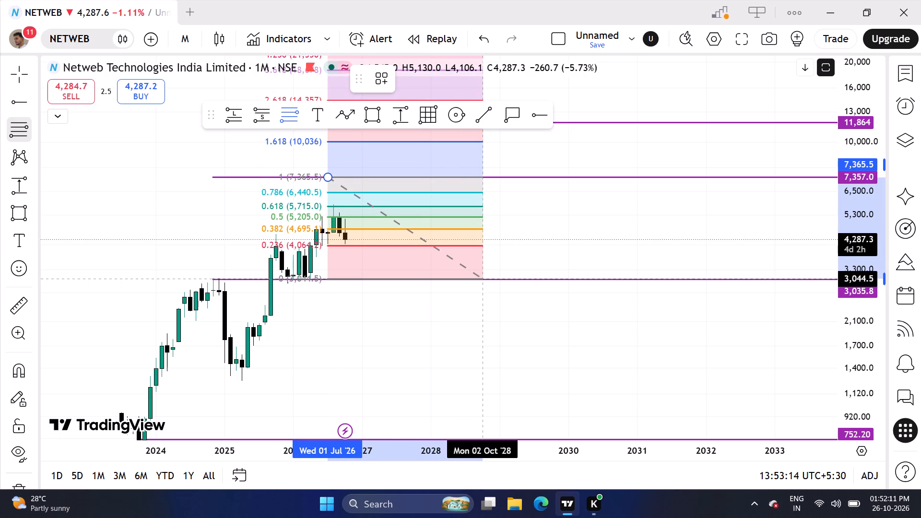
{"action": "left_click", "coordinate": [482, 279]}
Stretch the Fib Retracement's upper anchor back to just before November 2024, keeping it at about 7,365.5.
{"action": "left_click_drag", "start_coordinate": [324, 173], "coordinate": [242, 175]}
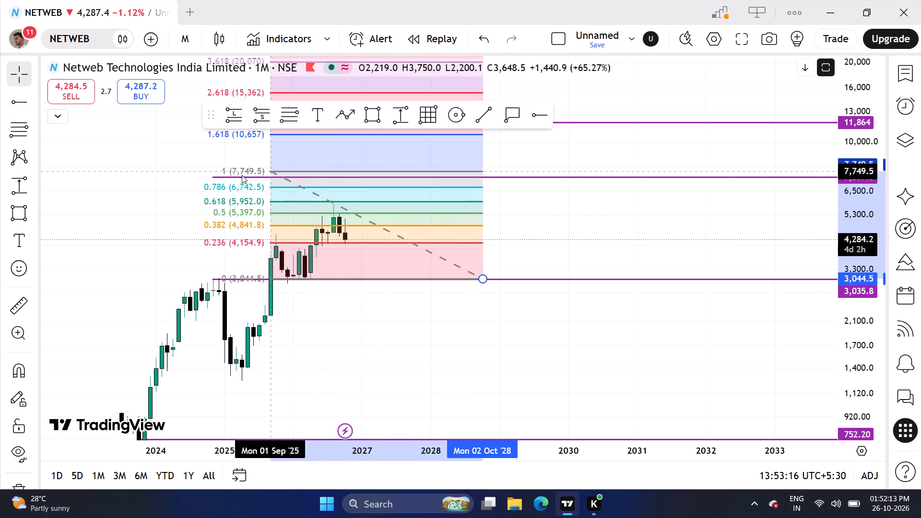
{"action": "left_click_drag", "start_coordinate": [242, 175], "coordinate": [201, 177]}
{"action": "left_click", "coordinate": [145, 195]}
{"action": "left_click", "coordinate": [323, 349]}
Draw a horizontal ray from November 2024 at about 5,192.5, near the retracement's 0.5 level.
{"action": "left_click", "coordinate": [532, 118]}
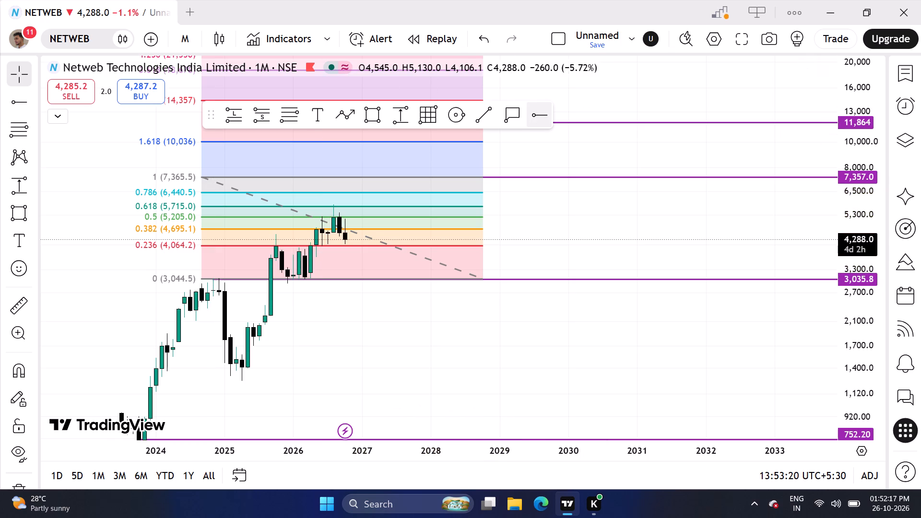
{"action": "left_click", "coordinate": [213, 217]}
{"action": "left_click", "coordinate": [124, 218]}
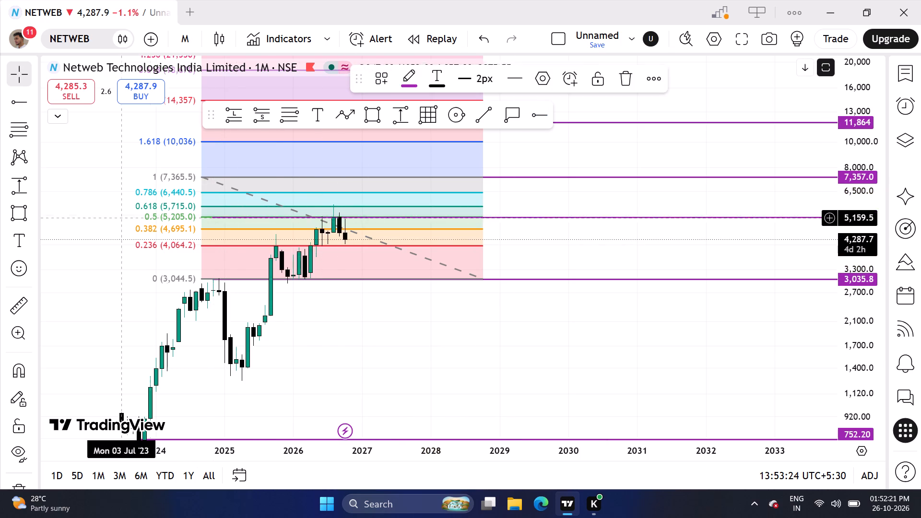
Delete the Fib Retracement between the 7,357 and 3,035.8 rays.
{"action": "left_click_drag", "start_coordinate": [544, 330], "coordinate": [540, 381]}
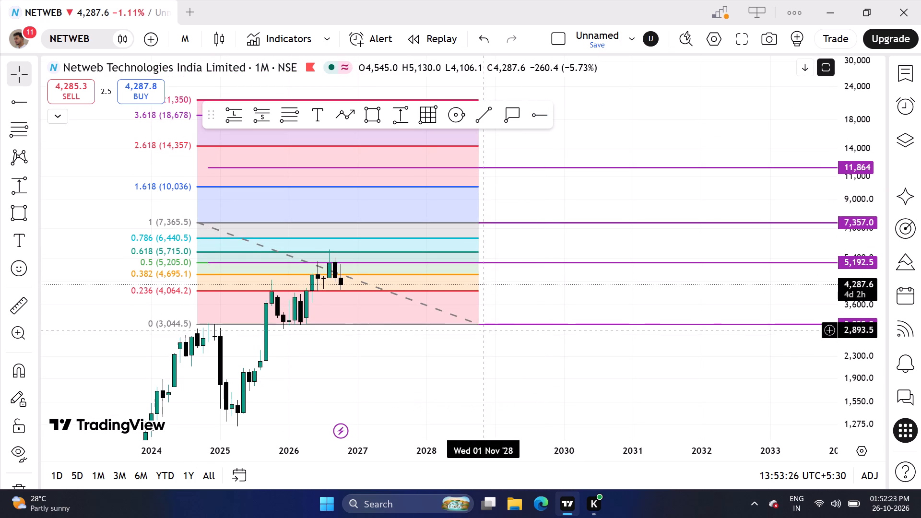
{"action": "left_click", "coordinate": [478, 323]}
{"action": "left_click", "coordinate": [566, 81]}
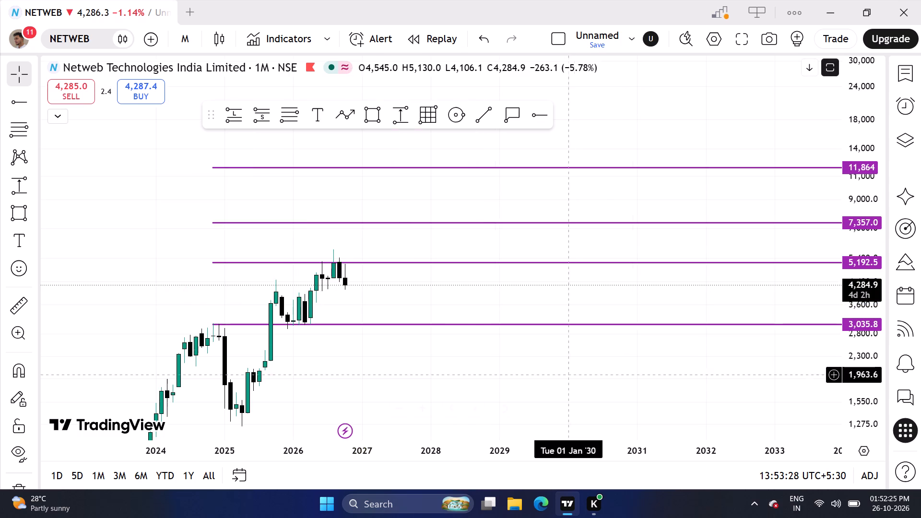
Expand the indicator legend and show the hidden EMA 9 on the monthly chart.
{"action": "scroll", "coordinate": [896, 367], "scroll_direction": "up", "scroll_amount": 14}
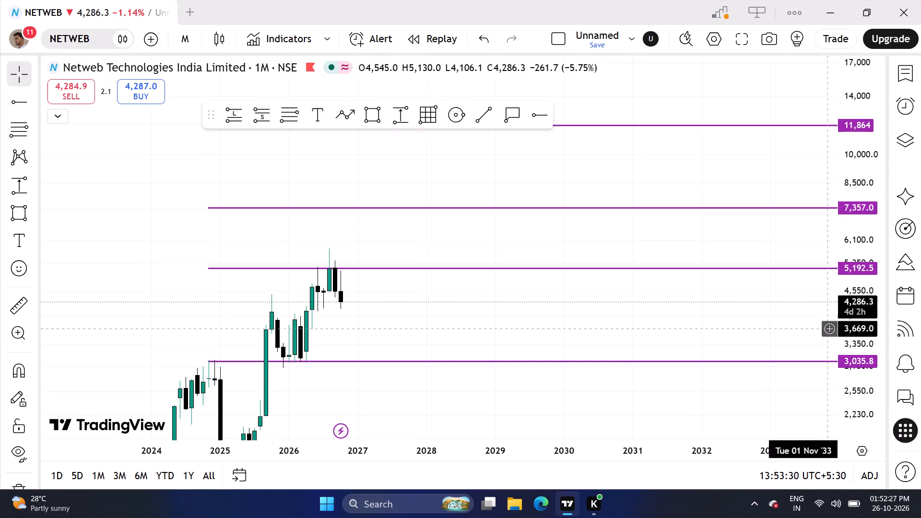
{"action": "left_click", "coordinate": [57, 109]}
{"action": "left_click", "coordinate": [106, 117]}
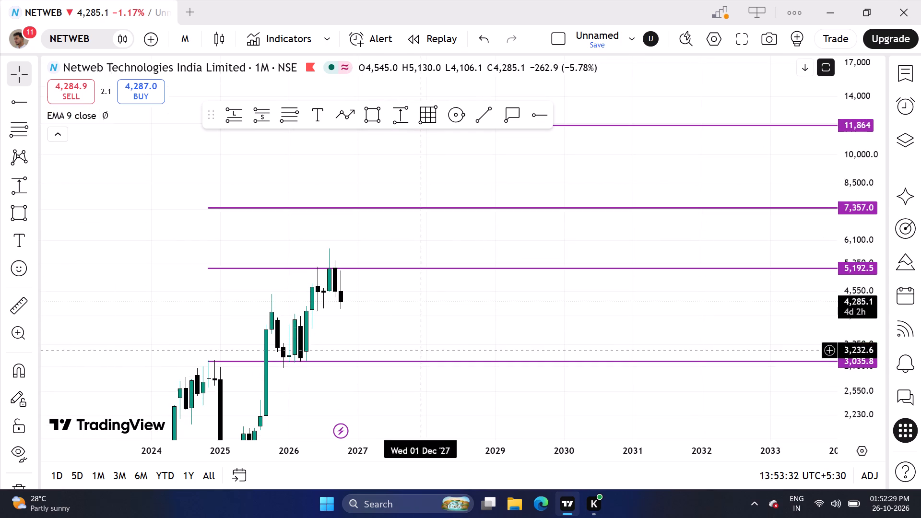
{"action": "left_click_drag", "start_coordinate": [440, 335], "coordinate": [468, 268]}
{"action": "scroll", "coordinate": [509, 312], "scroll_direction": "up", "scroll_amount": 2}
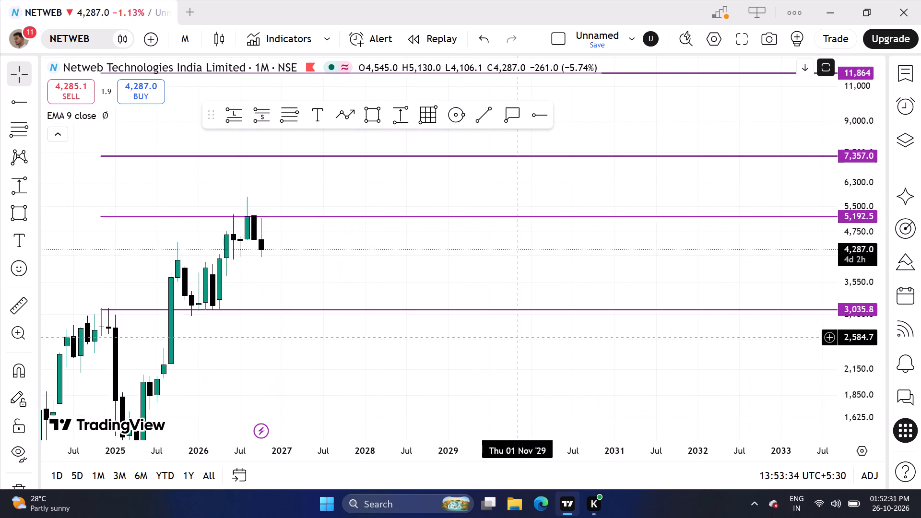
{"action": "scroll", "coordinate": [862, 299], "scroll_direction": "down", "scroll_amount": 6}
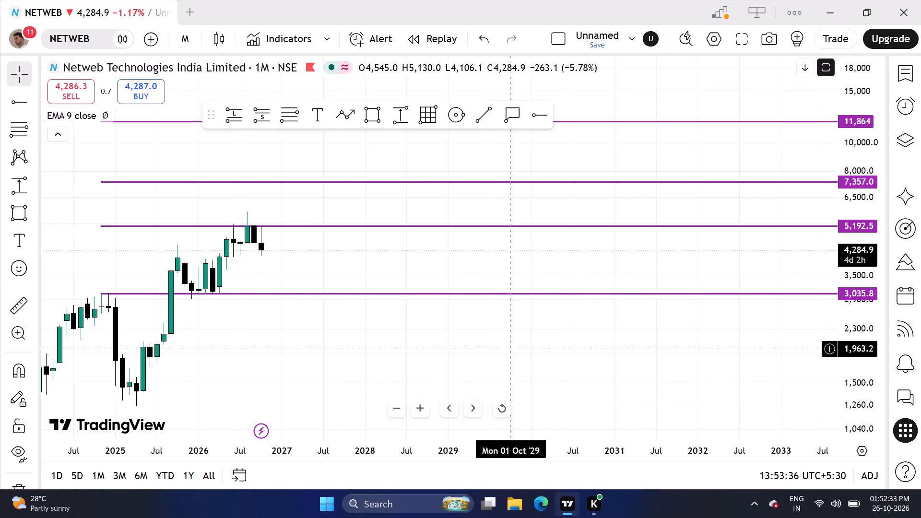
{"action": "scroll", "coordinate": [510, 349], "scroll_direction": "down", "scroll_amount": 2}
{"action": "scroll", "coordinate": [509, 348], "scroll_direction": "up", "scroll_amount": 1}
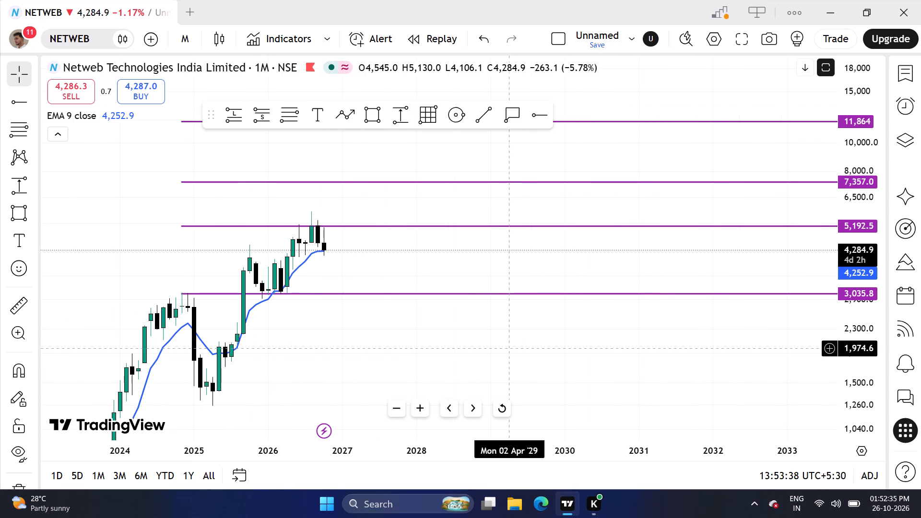
Switch the NETWEB chart to the 1-week interval and bring the 2025–2026 candles into view.
{"action": "left_click", "coordinate": [177, 39]}
{"action": "scroll", "coordinate": [229, 217], "scroll_direction": "down", "scroll_amount": 5}
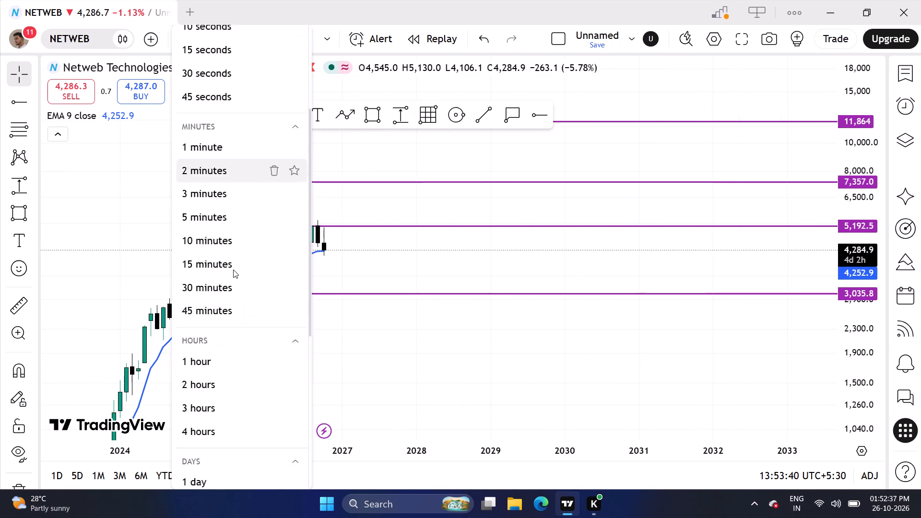
{"action": "left_click", "coordinate": [232, 367]}
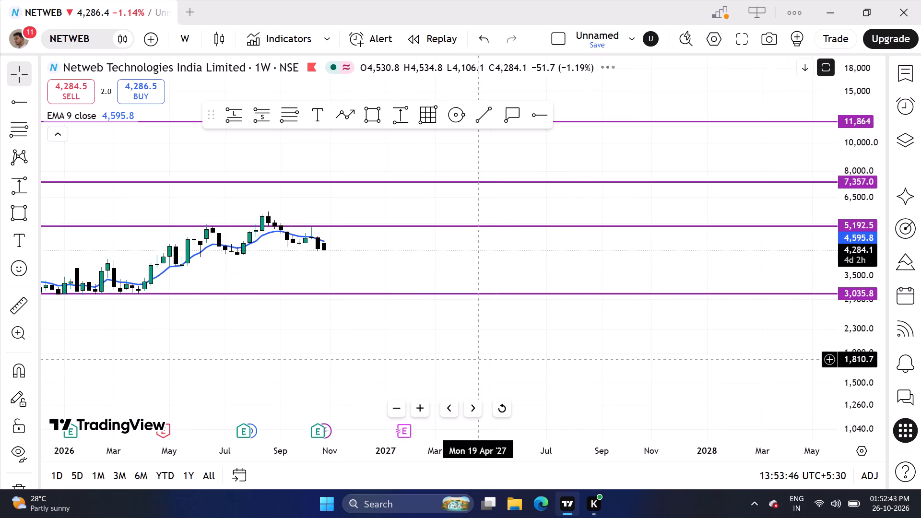
{"action": "scroll", "coordinate": [488, 351], "scroll_direction": "down", "scroll_amount": 5}
{"action": "scroll", "coordinate": [852, 351], "scroll_direction": "up", "scroll_amount": 6}
{"action": "scroll", "coordinate": [364, 355], "scroll_direction": "up", "scroll_amount": 1}
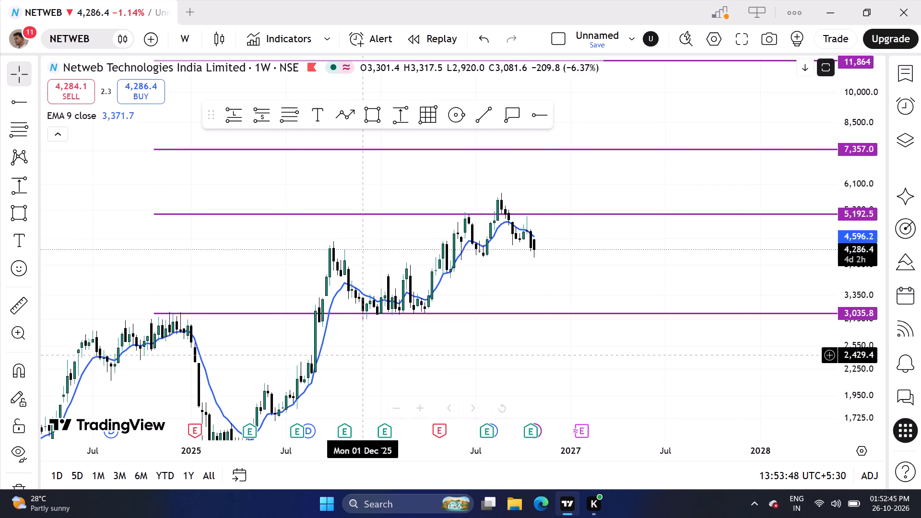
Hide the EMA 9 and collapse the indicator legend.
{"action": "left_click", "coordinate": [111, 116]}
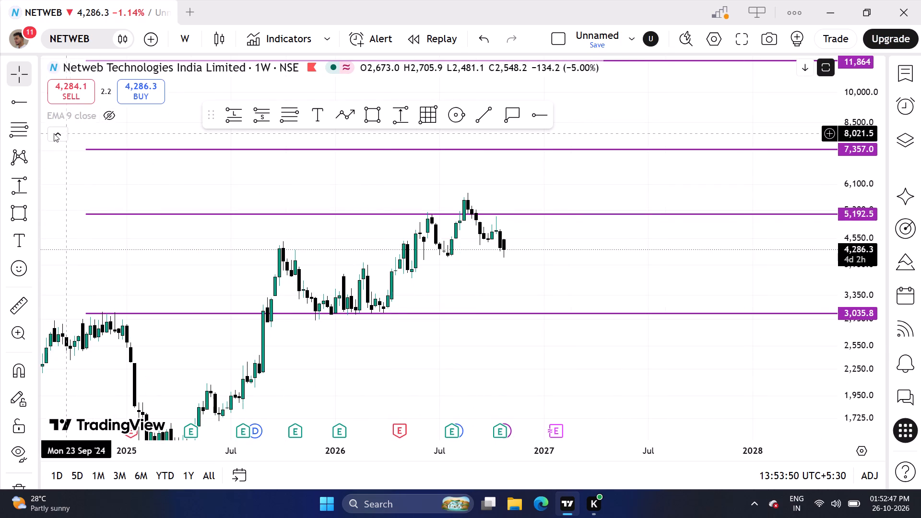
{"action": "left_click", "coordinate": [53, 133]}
Draw a Fib Retracement from the 5,192.5 ray down to the 3,035.8 ray on NETWEB's weekly chart.
{"action": "left_click", "coordinate": [296, 110]}
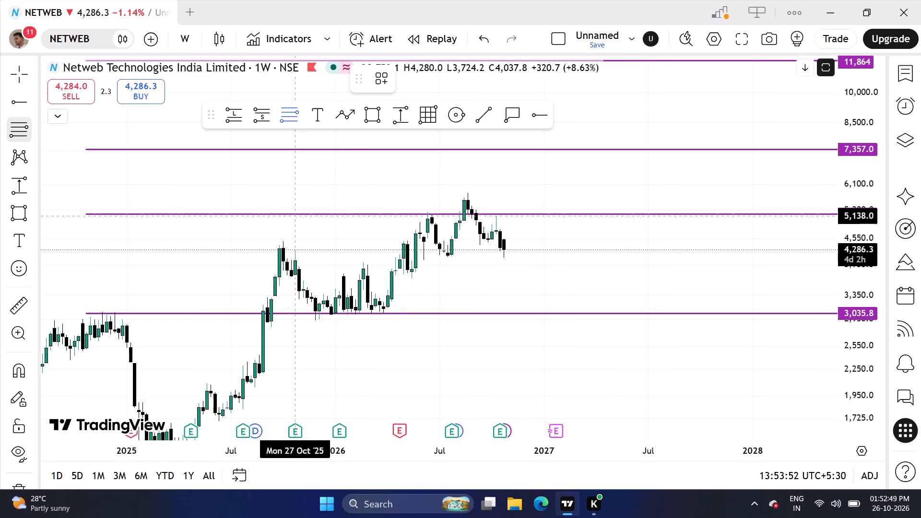
{"action": "left_click", "coordinate": [274, 214]}
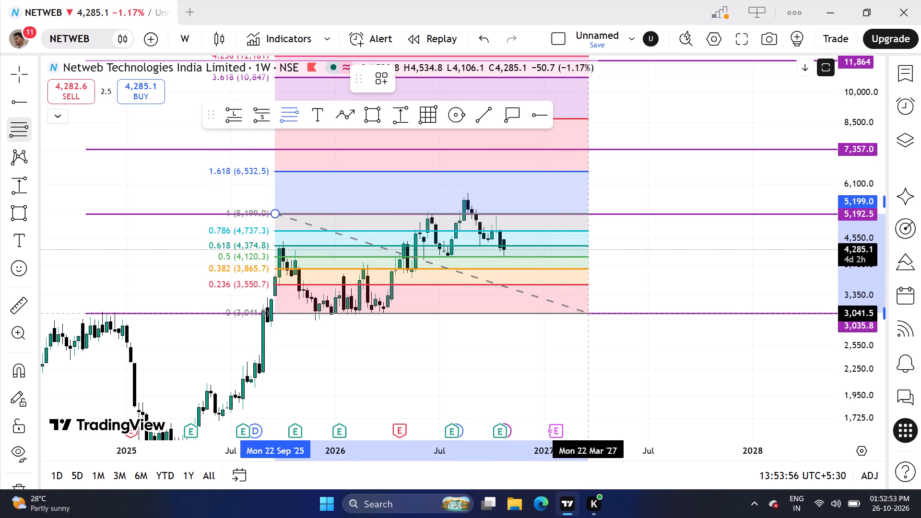
{"action": "left_click", "coordinate": [589, 314]}
{"action": "left_click", "coordinate": [559, 352]}
{"action": "left_click_drag", "start_coordinate": [559, 352], "coordinate": [555, 382]}
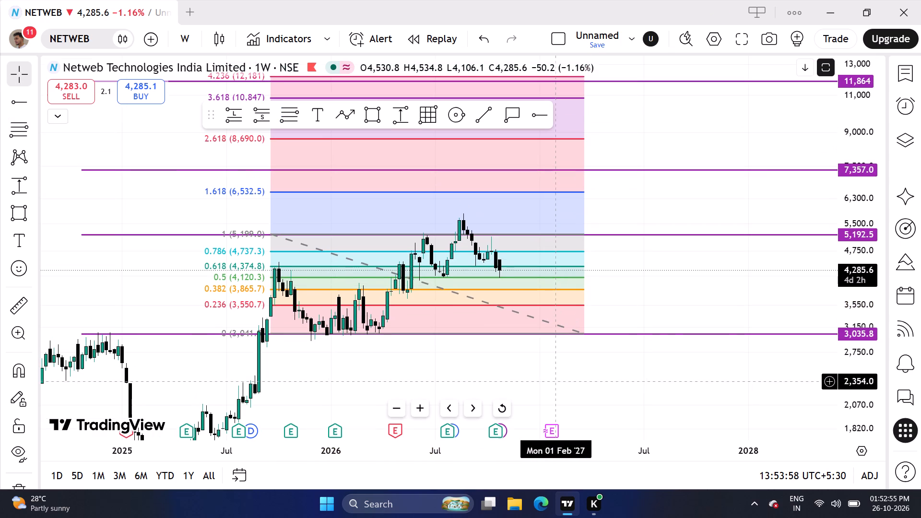
Place a horizontal ray at the retracement's 0.5 level, at about 4,120.1, starting in late 2024.
{"action": "left_click", "coordinate": [543, 112]}
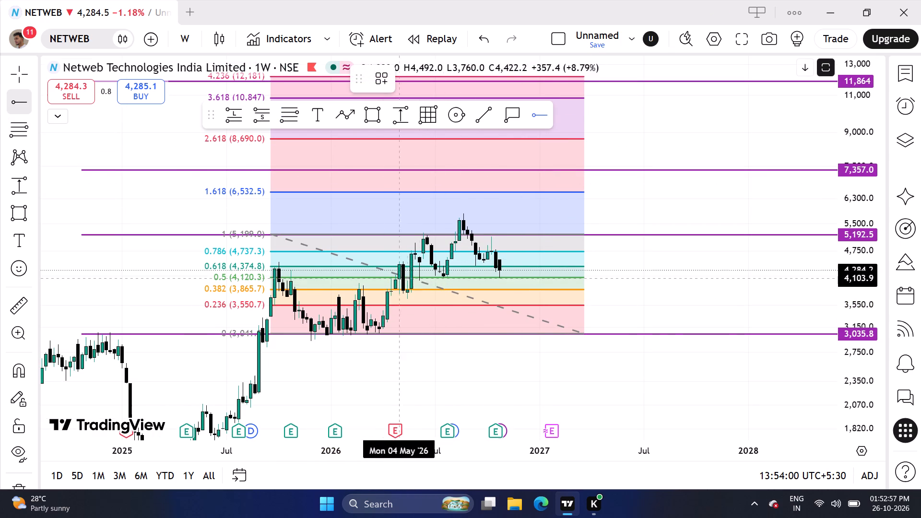
{"action": "left_click", "coordinate": [84, 277]}
{"action": "left_click_drag", "start_coordinate": [659, 315], "coordinate": [659, 320]}
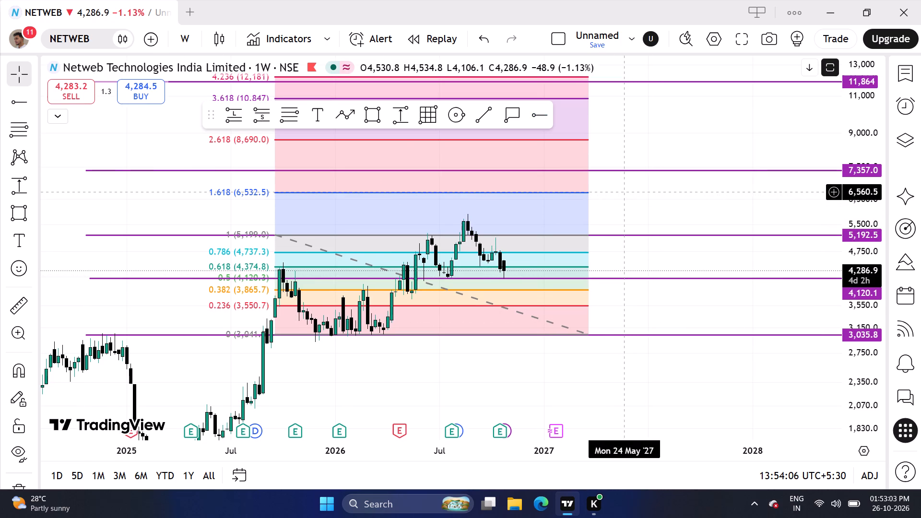
Delete the Fib Retracement between the 5,192.5 and 3,035.8 rays.
{"action": "left_click", "coordinate": [586, 305]}
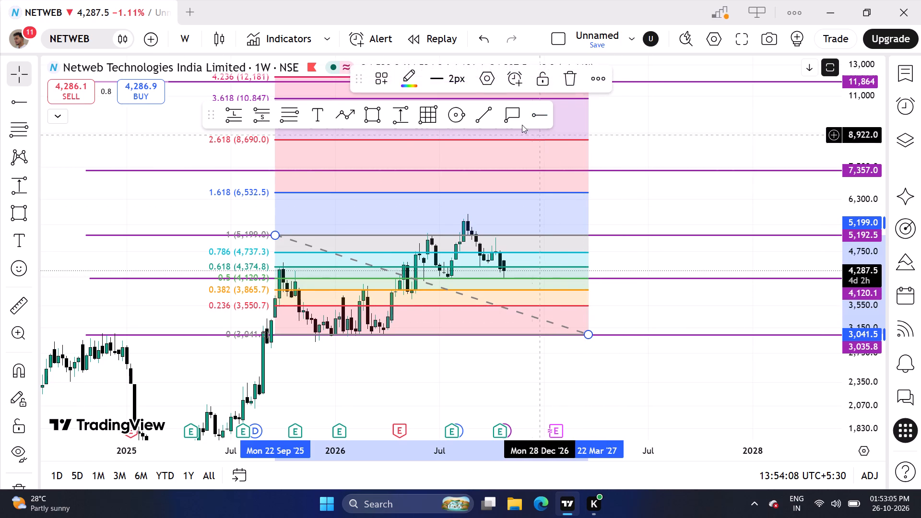
{"action": "left_click_drag", "start_coordinate": [579, 75], "coordinate": [574, 80]}
Switch the NETWEB chart to the 1-day interval.
{"action": "scroll", "coordinate": [857, 286], "scroll_direction": "up", "scroll_amount": 6}
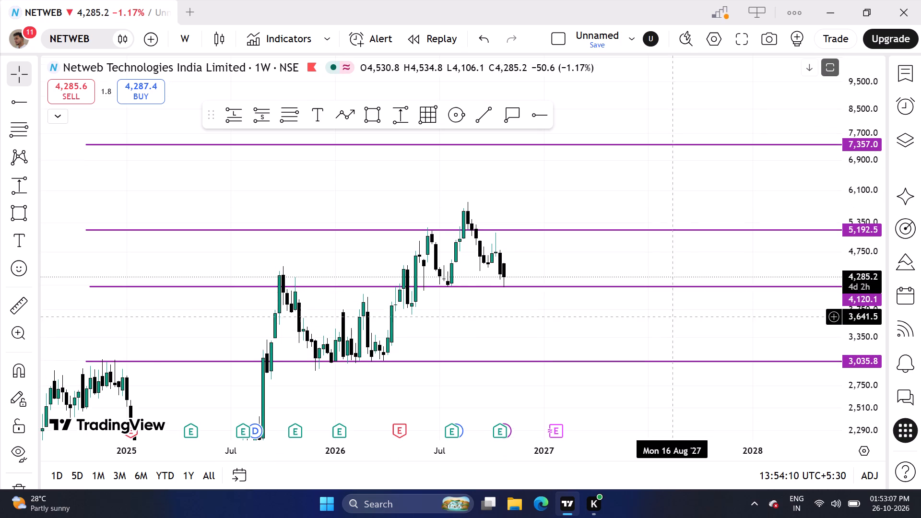
{"action": "scroll", "coordinate": [648, 332], "scroll_direction": "up", "scroll_amount": 2}
{"action": "scroll", "coordinate": [554, 343], "scroll_direction": "up", "scroll_amount": 1}
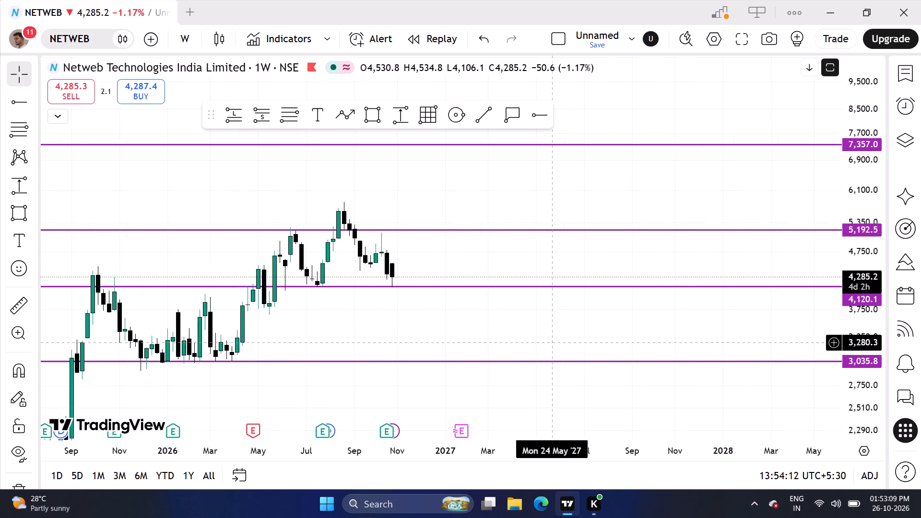
{"action": "left_click", "coordinate": [179, 39]}
{"action": "scroll", "coordinate": [231, 246], "scroll_direction": "down", "scroll_amount": 7}
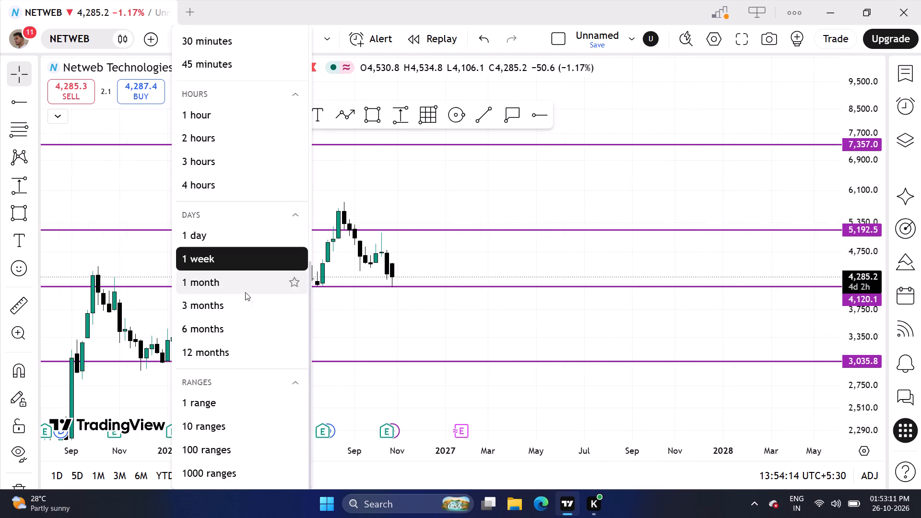
{"action": "left_click", "coordinate": [205, 238]}
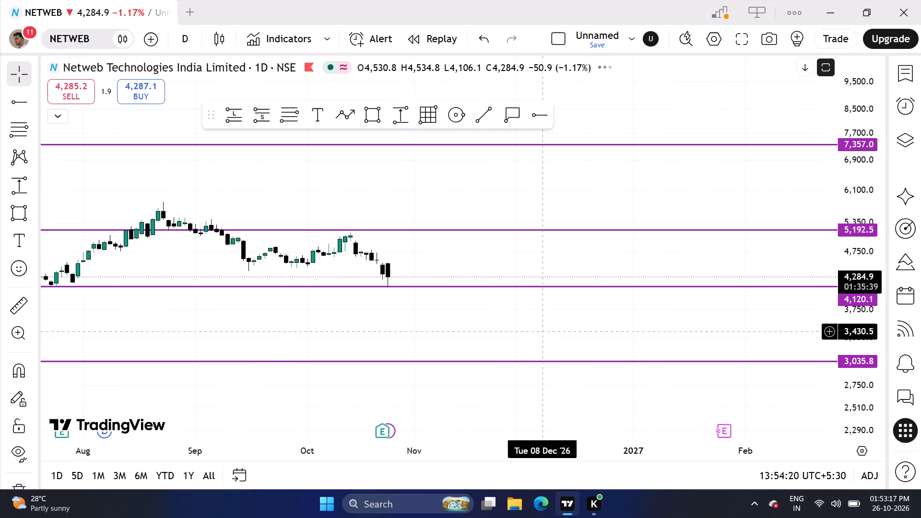
Examine NETWEB's 2026 daily candles in relation to the 3,035.8, 4,120.1, 5,192.5 and 7,357 rays.
{"action": "scroll", "coordinate": [574, 326], "scroll_direction": "down", "scroll_amount": 6}
{"action": "scroll", "coordinate": [874, 354], "scroll_direction": "up", "scroll_amount": 6}
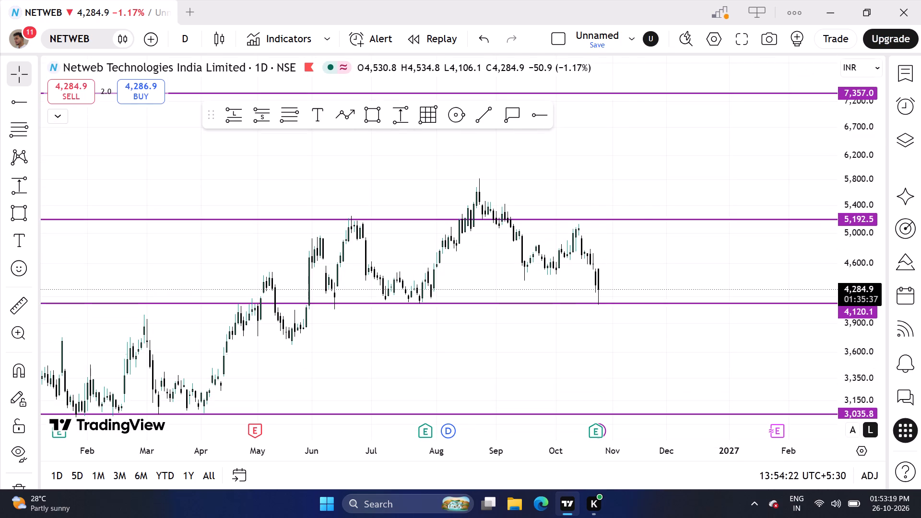
{"action": "scroll", "coordinate": [640, 343], "scroll_direction": "up", "scroll_amount": 4}
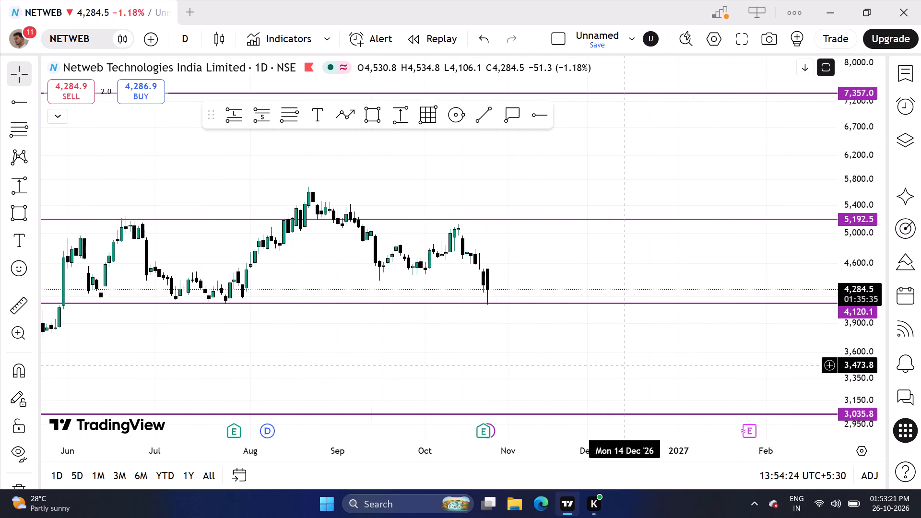
{"action": "left_click_drag", "start_coordinate": [623, 352], "coordinate": [630, 417]}
{"action": "scroll", "coordinate": [629, 410], "scroll_direction": "down", "scroll_amount": 4}
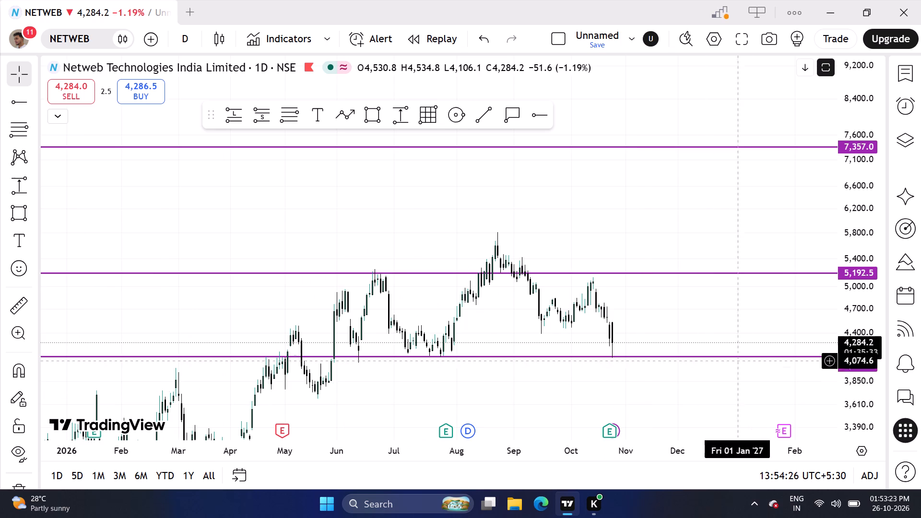
{"action": "scroll", "coordinate": [872, 360], "scroll_direction": "down", "scroll_amount": 5}
{"action": "scroll", "coordinate": [689, 381], "scroll_direction": "down", "scroll_amount": 5}
{"action": "scroll", "coordinate": [691, 383], "scroll_direction": "up", "scroll_amount": 5}
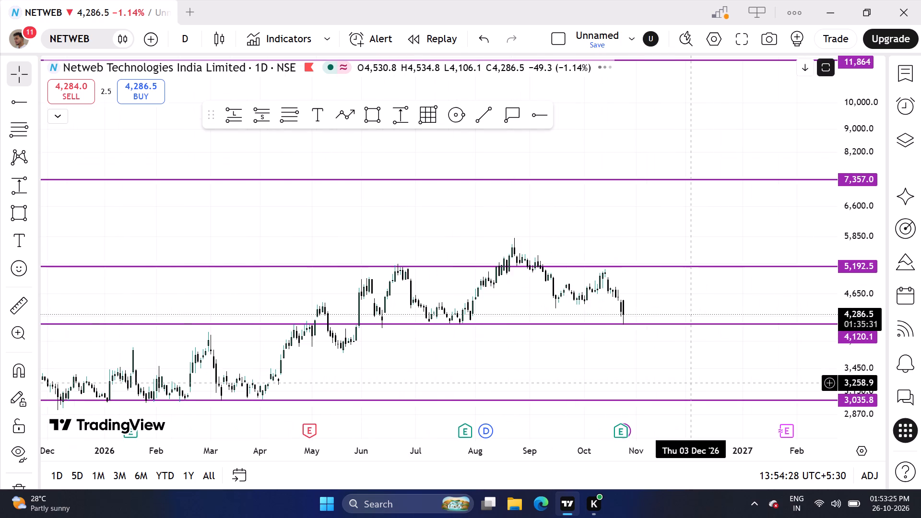
{"action": "scroll", "coordinate": [691, 383], "scroll_direction": "up", "scroll_amount": 3}
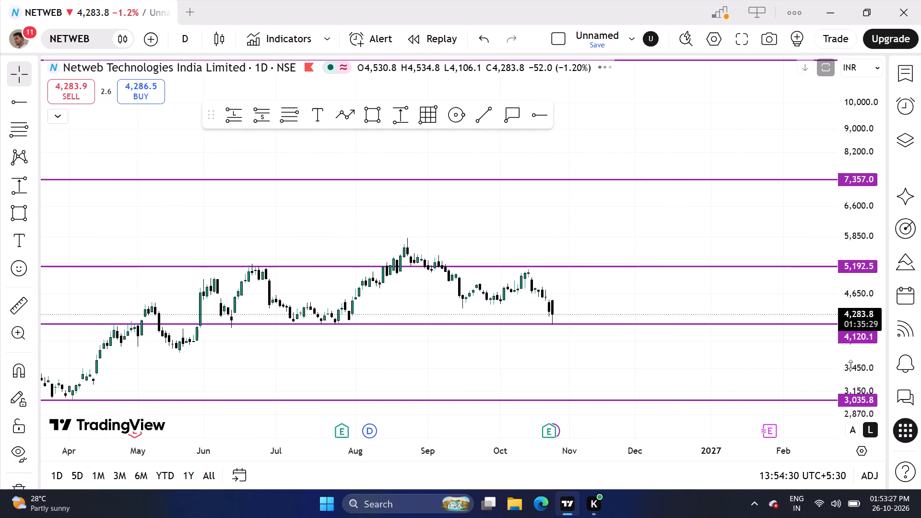
{"action": "scroll", "coordinate": [850, 365], "scroll_direction": "up", "scroll_amount": 5}
{"action": "scroll", "coordinate": [613, 385], "scroll_direction": "up", "scroll_amount": 2}
Draw a Fib Retracement between the 7,357 and 4,120.1 rays, adjusting its upper anchor to about 7,352.5 at 21 July 2026.
{"action": "left_click", "coordinate": [292, 114]}
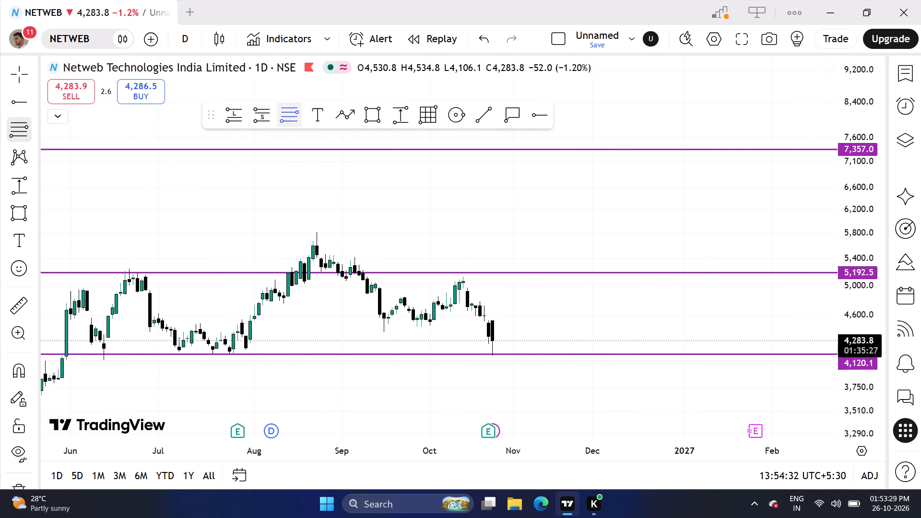
{"action": "left_click", "coordinate": [339, 167]}
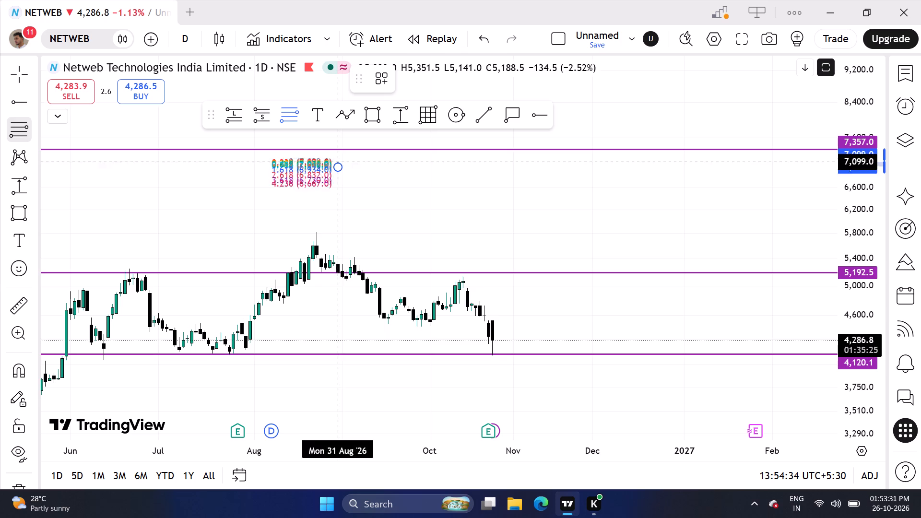
{"action": "left_click", "coordinate": [620, 355]}
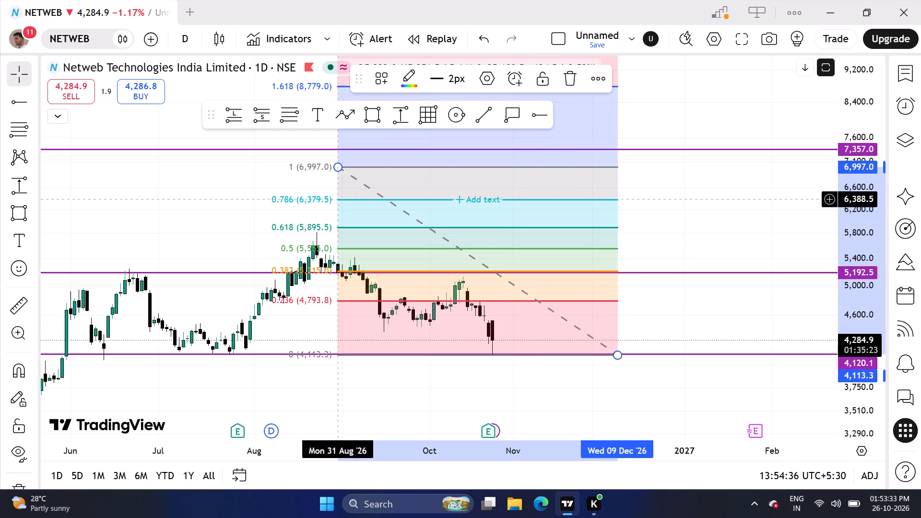
{"action": "left_click_drag", "start_coordinate": [337, 167], "coordinate": [237, 148]}
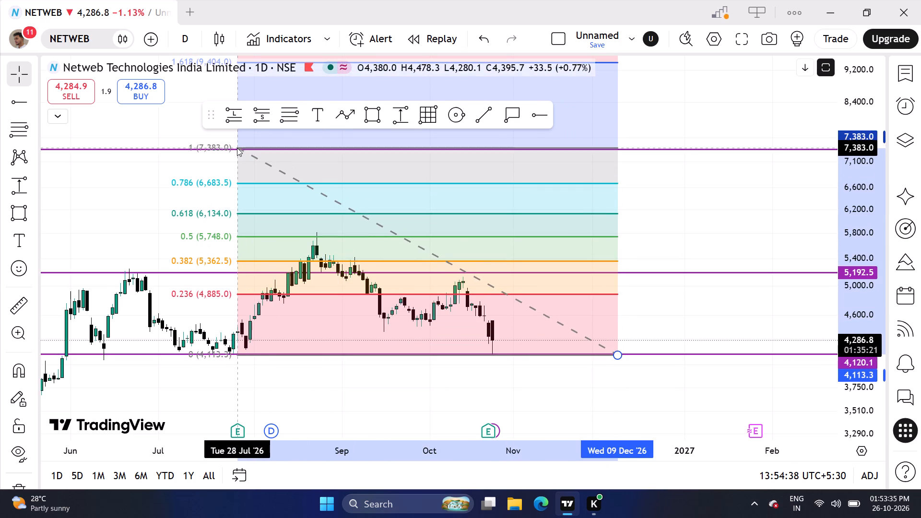
{"action": "left_click_drag", "start_coordinate": [237, 148], "coordinate": [228, 149]}
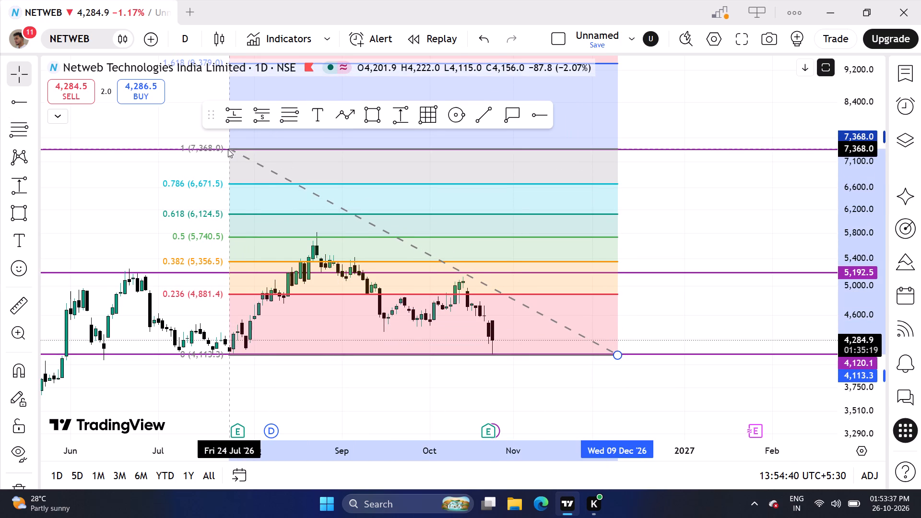
{"action": "left_click_drag", "start_coordinate": [228, 149], "coordinate": [223, 144]}
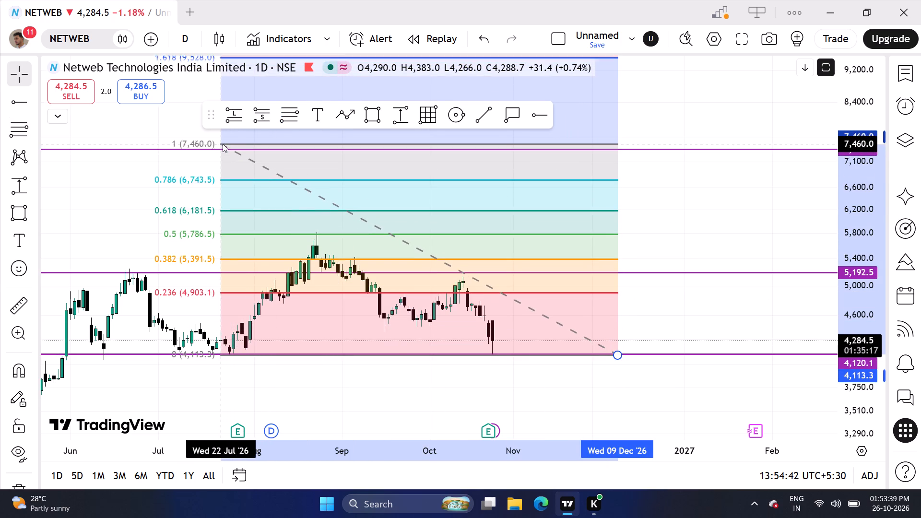
{"action": "left_click_drag", "start_coordinate": [223, 144], "coordinate": [220, 149]}
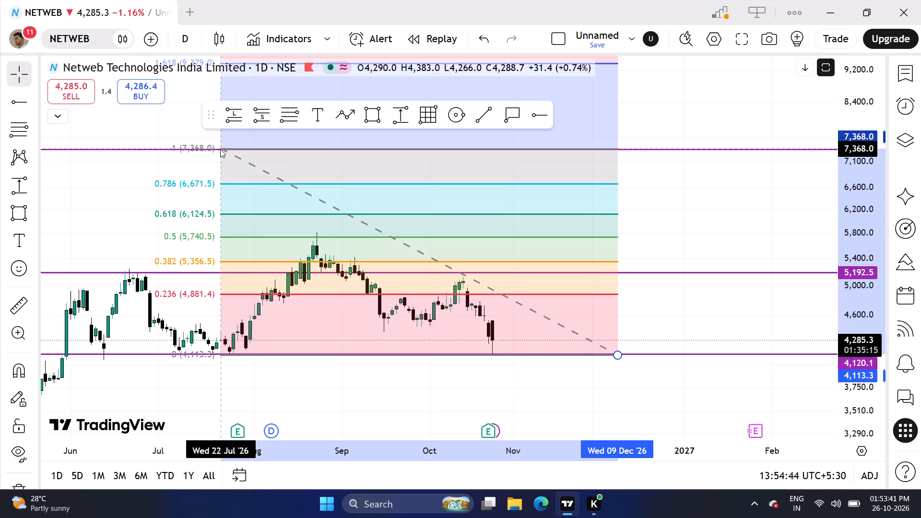
{"action": "left_click_drag", "start_coordinate": [220, 149], "coordinate": [219, 150]}
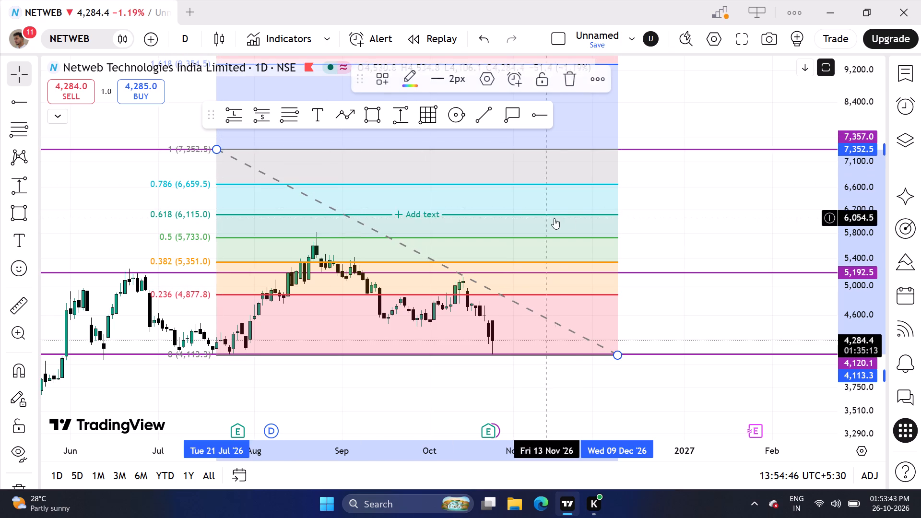
{"action": "left_click", "coordinate": [700, 203]}
Place a horizontal ray at the retracement's 1.618 level, at about 9,367, starting level with the existing rays.
{"action": "left_click_drag", "start_coordinate": [700, 189], "coordinate": [707, 307]}
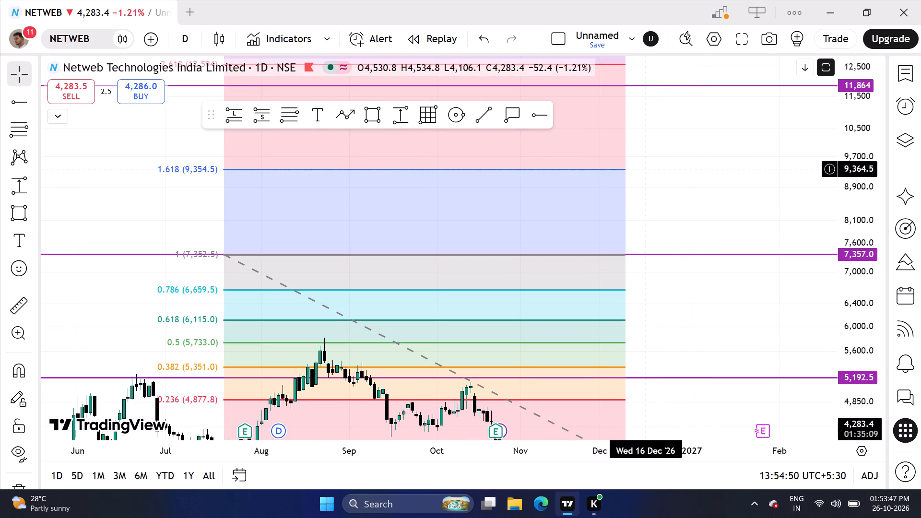
{"action": "scroll", "coordinate": [713, 166], "scroll_direction": "down", "scroll_amount": 6}
{"action": "scroll", "coordinate": [872, 245], "scroll_direction": "down", "scroll_amount": 7}
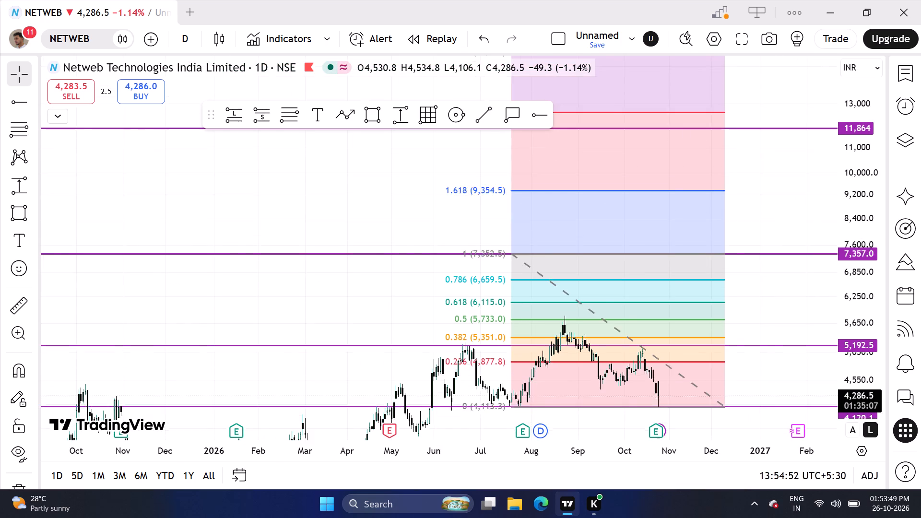
{"action": "scroll", "coordinate": [695, 255], "scroll_direction": "down", "scroll_amount": 12}
{"action": "scroll", "coordinate": [844, 253], "scroll_direction": "down", "scroll_amount": 6}
{"action": "left_click", "coordinate": [539, 118]}
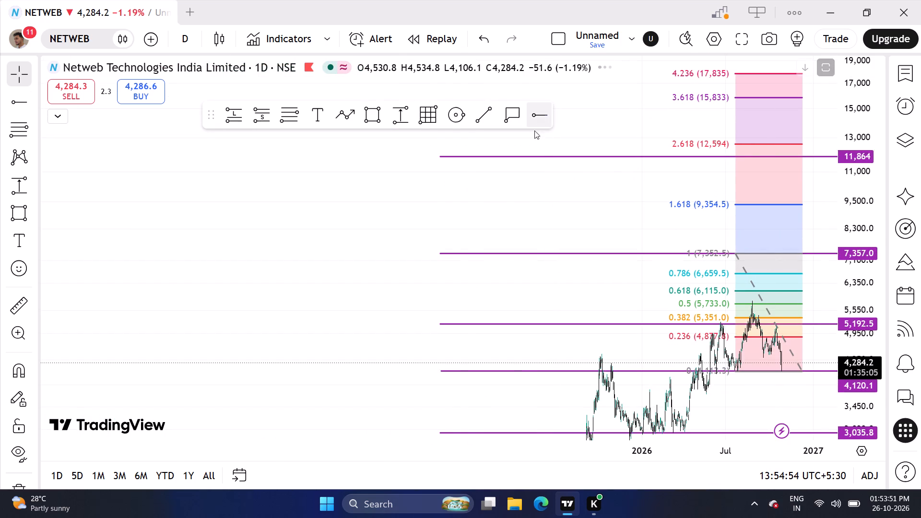
{"action": "left_click", "coordinate": [441, 205]}
{"action": "left_click", "coordinate": [366, 212]}
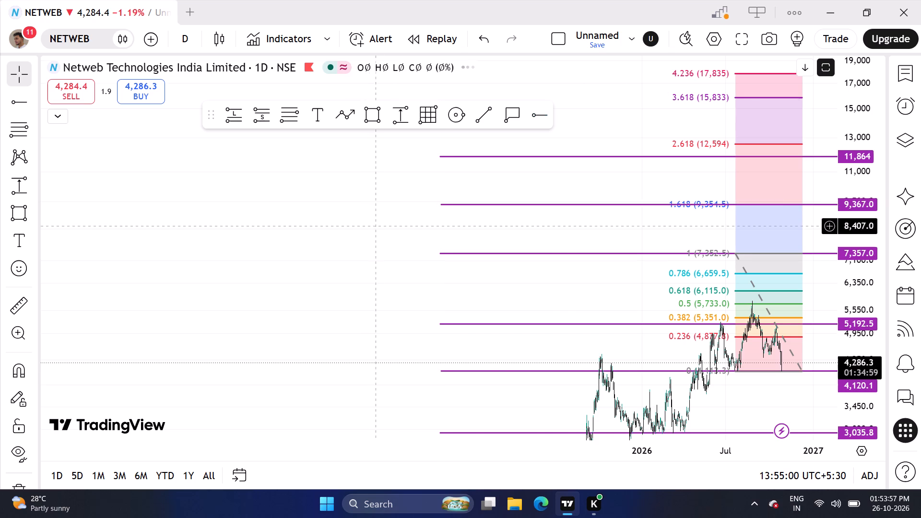
Delete the Fib Retracement between the 7,357 and 4,120.1 rays.
{"action": "scroll", "coordinate": [377, 226], "scroll_direction": "up", "scroll_amount": 4}
{"action": "scroll", "coordinate": [809, 291], "scroll_direction": "up", "scroll_amount": 4}
{"action": "left_click_drag", "start_coordinate": [818, 293], "coordinate": [650, 262]}
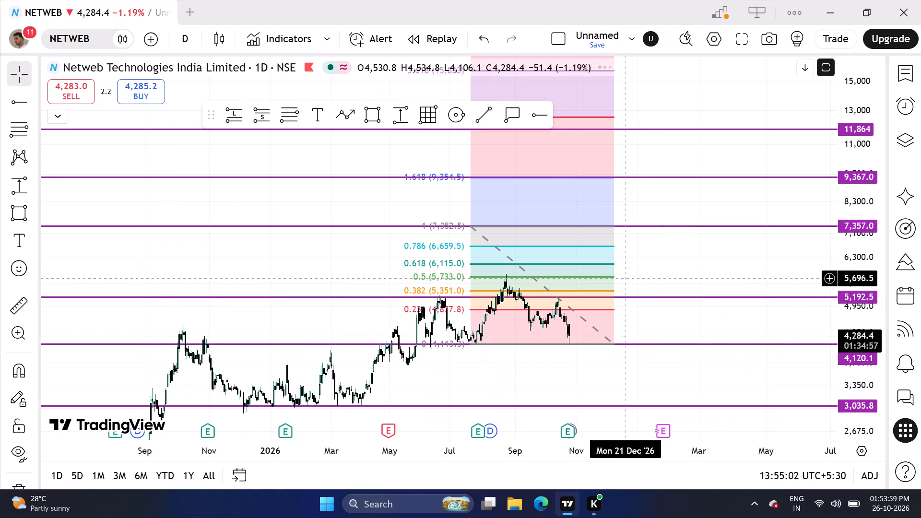
{"action": "left_click", "coordinate": [614, 301]}
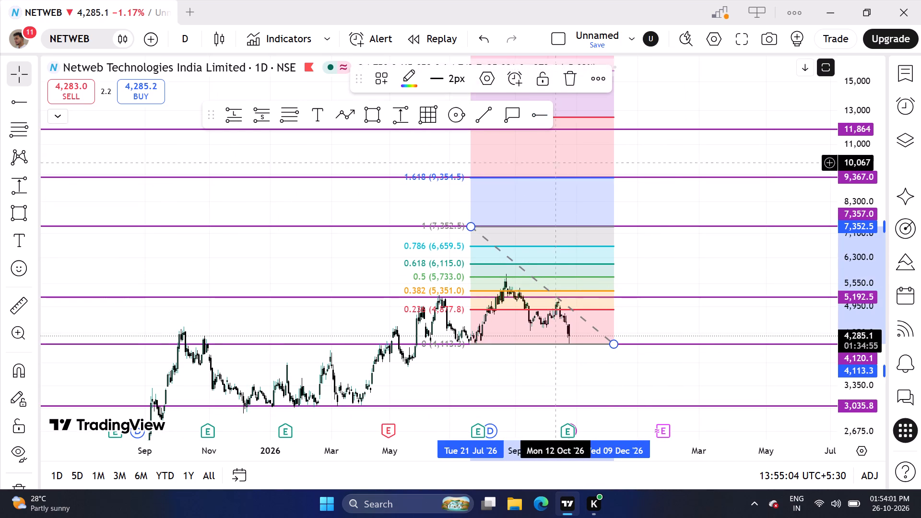
{"action": "left_click", "coordinate": [568, 85]}
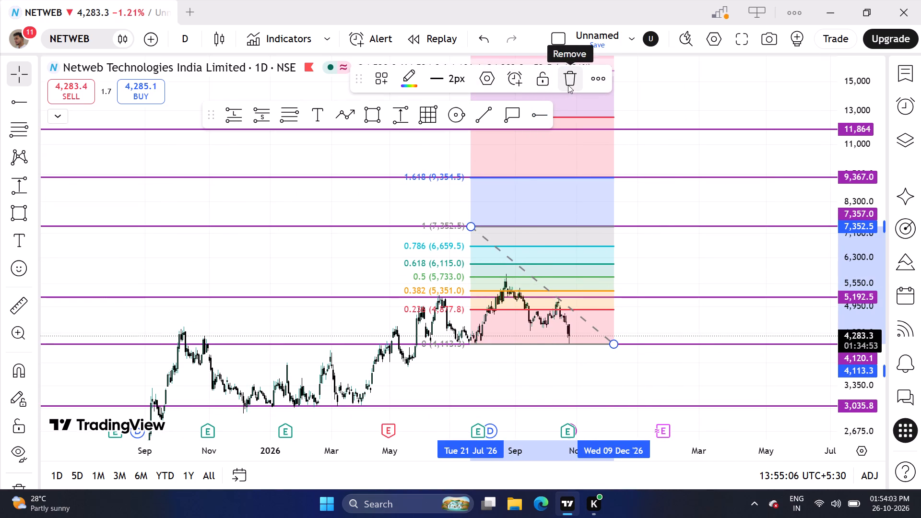
Change the daily NETWEB chart style to hollow candles.
{"action": "scroll", "coordinate": [637, 344], "scroll_direction": "up", "scroll_amount": 5}
{"action": "scroll", "coordinate": [867, 363], "scroll_direction": "up", "scroll_amount": 8}
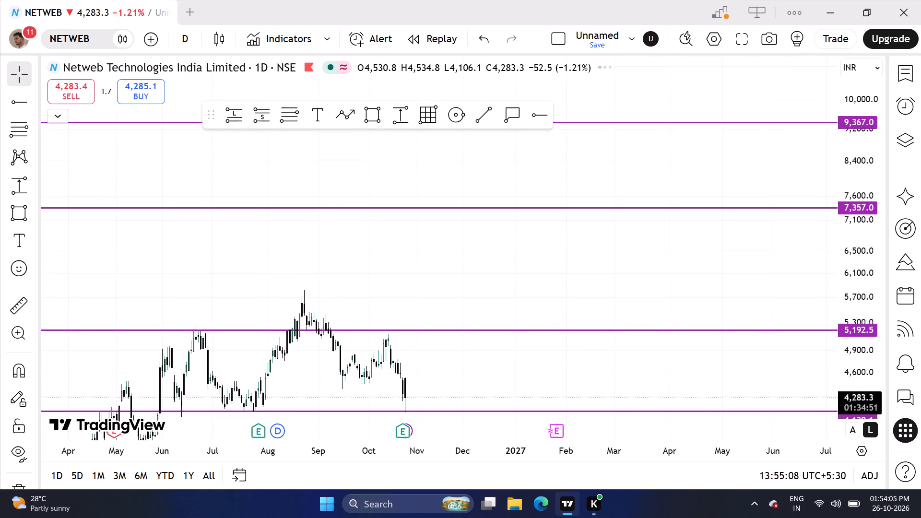
{"action": "left_click_drag", "start_coordinate": [483, 298], "coordinate": [532, 180]}
{"action": "scroll", "coordinate": [518, 325], "scroll_direction": "up", "scroll_amount": 4}
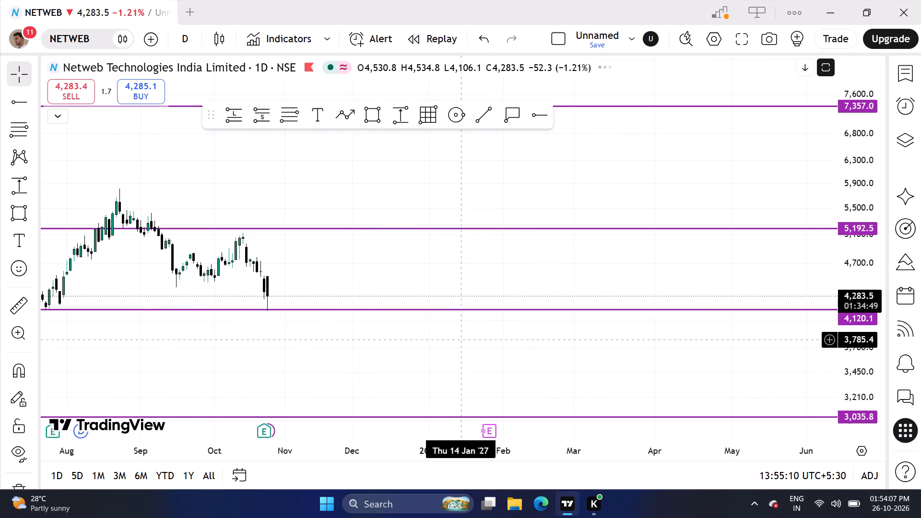
{"action": "left_click_drag", "start_coordinate": [332, 349], "coordinate": [443, 374]}
{"action": "left_click", "coordinate": [213, 47]}
{"action": "left_click", "coordinate": [246, 98]}
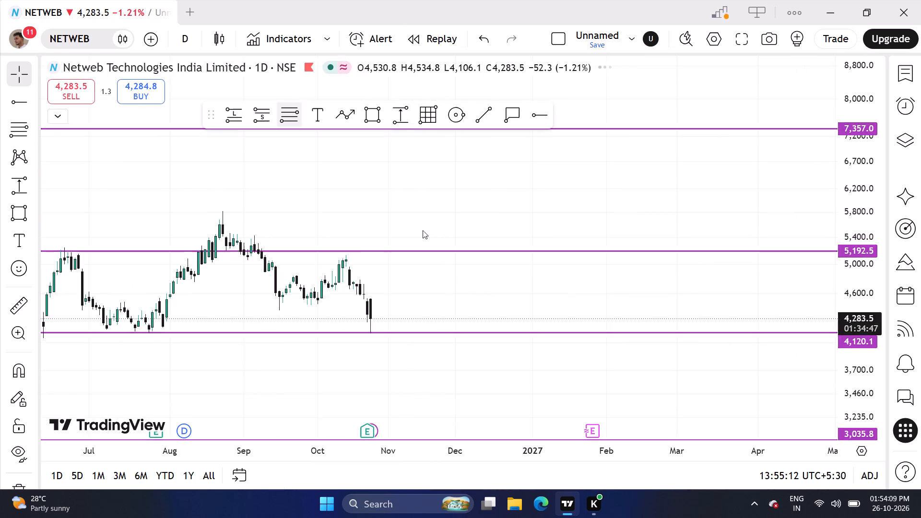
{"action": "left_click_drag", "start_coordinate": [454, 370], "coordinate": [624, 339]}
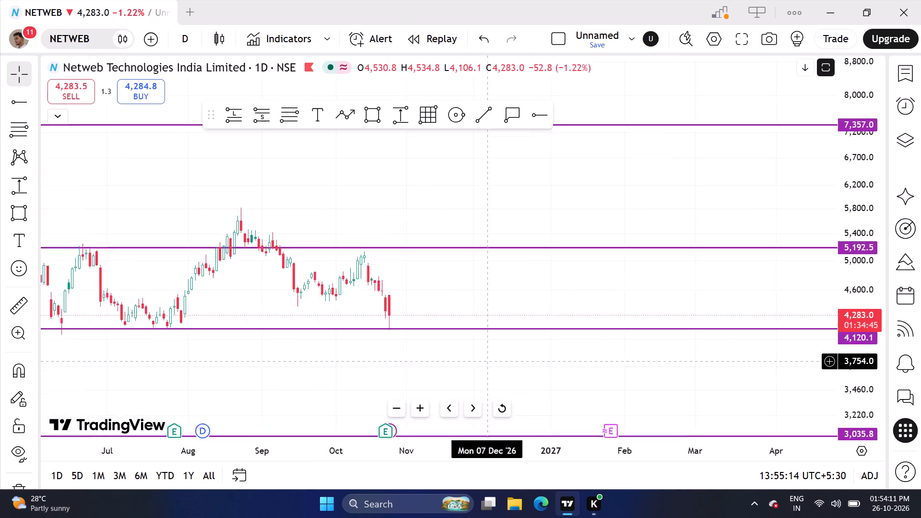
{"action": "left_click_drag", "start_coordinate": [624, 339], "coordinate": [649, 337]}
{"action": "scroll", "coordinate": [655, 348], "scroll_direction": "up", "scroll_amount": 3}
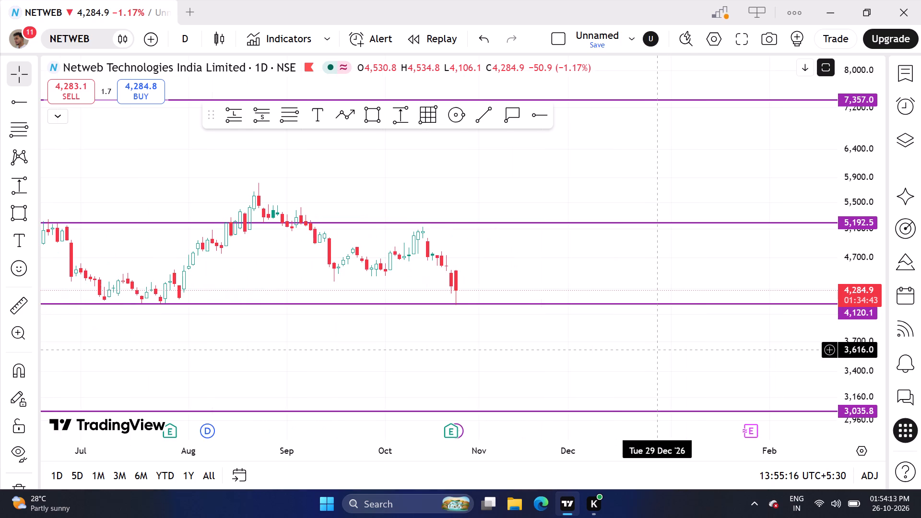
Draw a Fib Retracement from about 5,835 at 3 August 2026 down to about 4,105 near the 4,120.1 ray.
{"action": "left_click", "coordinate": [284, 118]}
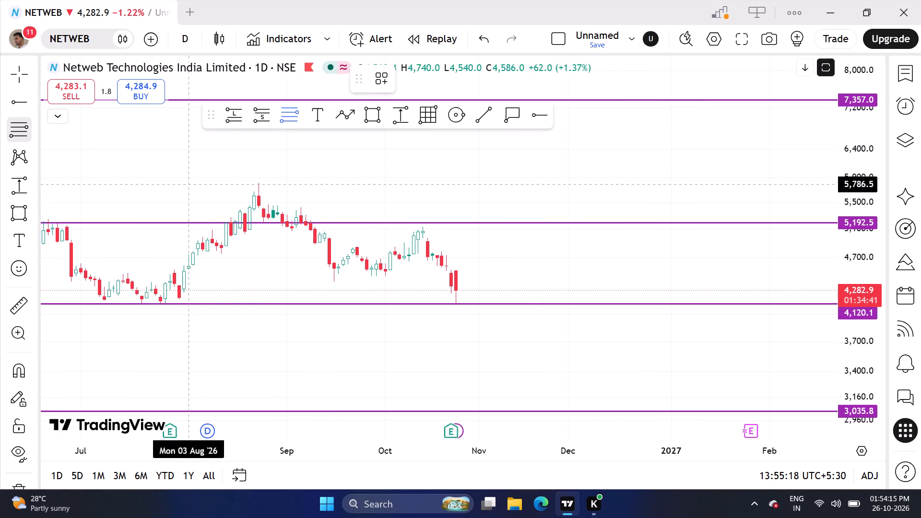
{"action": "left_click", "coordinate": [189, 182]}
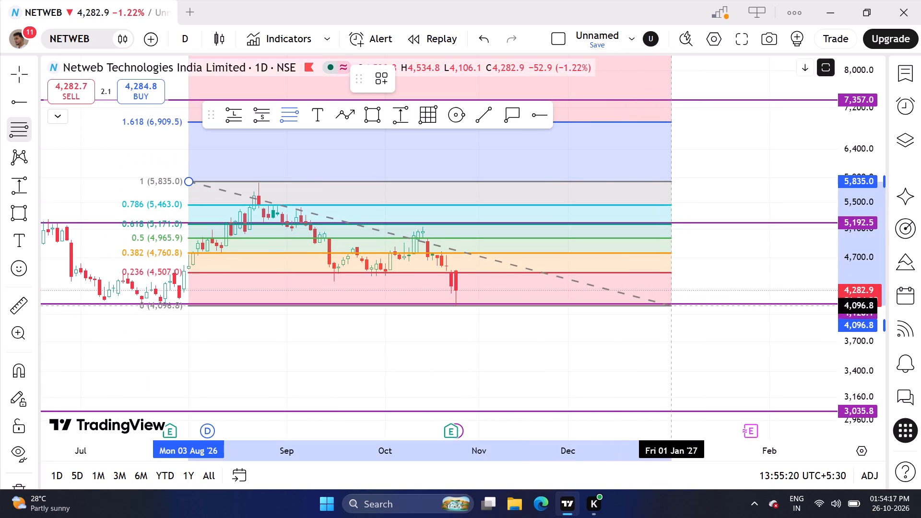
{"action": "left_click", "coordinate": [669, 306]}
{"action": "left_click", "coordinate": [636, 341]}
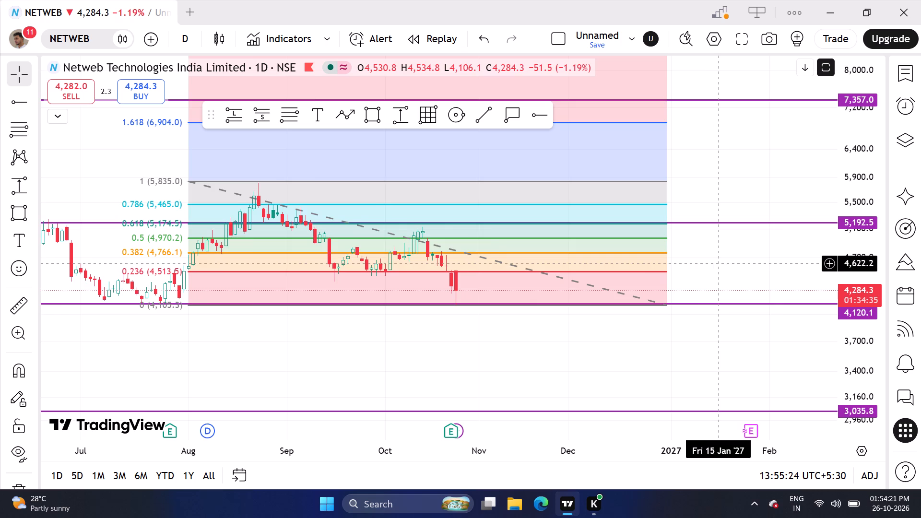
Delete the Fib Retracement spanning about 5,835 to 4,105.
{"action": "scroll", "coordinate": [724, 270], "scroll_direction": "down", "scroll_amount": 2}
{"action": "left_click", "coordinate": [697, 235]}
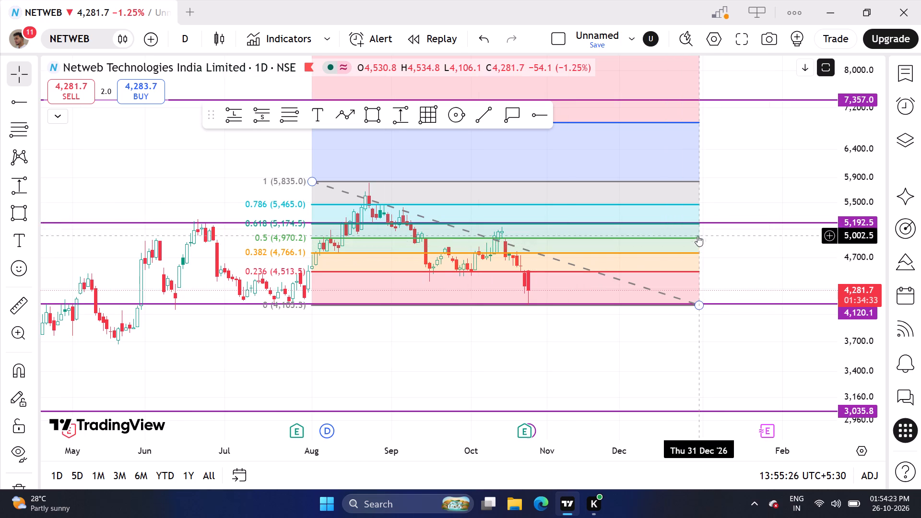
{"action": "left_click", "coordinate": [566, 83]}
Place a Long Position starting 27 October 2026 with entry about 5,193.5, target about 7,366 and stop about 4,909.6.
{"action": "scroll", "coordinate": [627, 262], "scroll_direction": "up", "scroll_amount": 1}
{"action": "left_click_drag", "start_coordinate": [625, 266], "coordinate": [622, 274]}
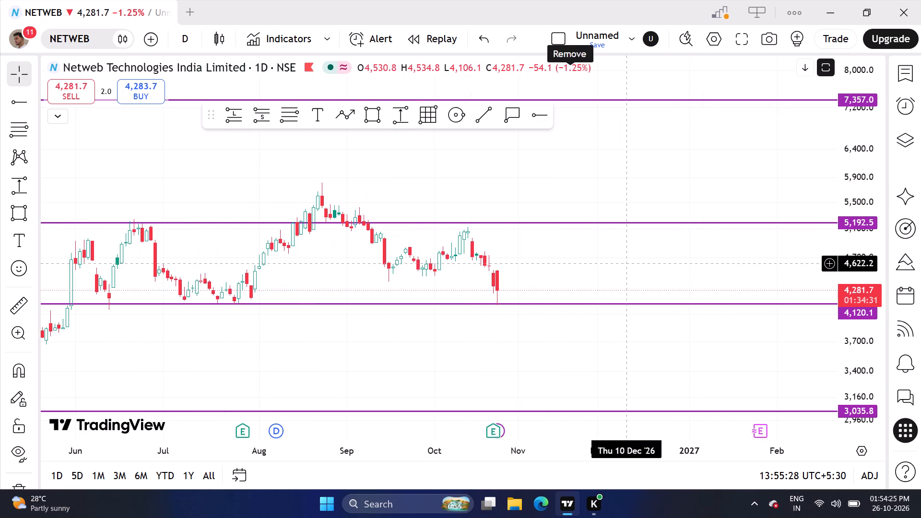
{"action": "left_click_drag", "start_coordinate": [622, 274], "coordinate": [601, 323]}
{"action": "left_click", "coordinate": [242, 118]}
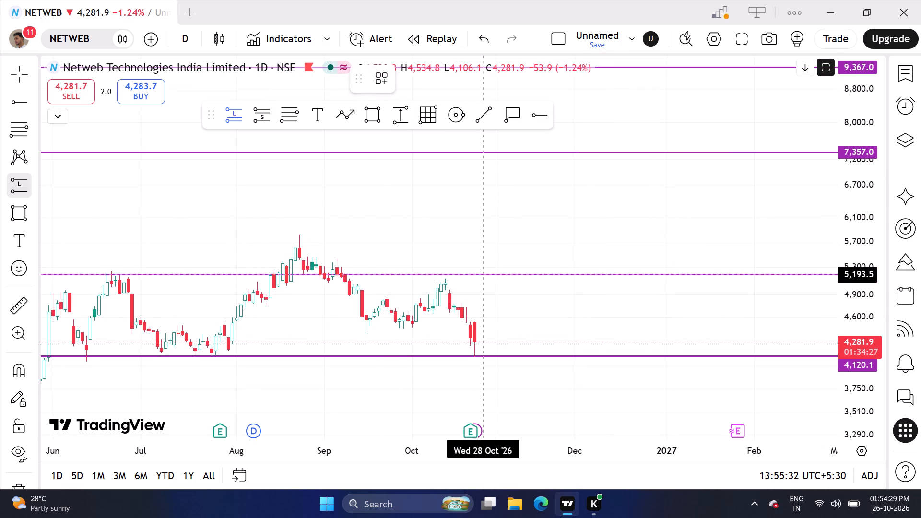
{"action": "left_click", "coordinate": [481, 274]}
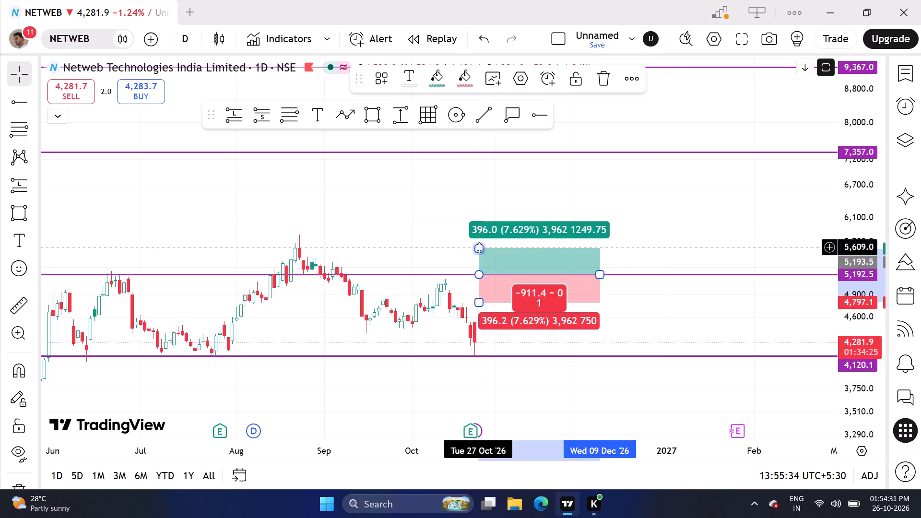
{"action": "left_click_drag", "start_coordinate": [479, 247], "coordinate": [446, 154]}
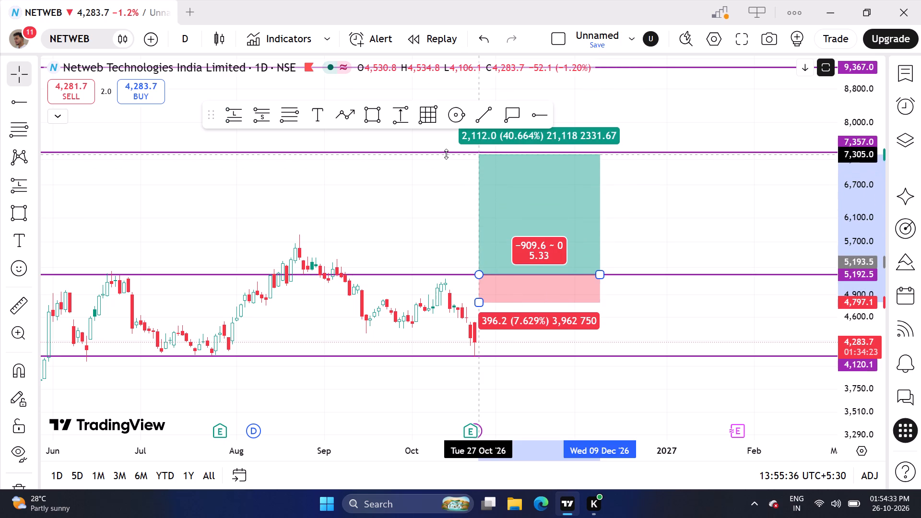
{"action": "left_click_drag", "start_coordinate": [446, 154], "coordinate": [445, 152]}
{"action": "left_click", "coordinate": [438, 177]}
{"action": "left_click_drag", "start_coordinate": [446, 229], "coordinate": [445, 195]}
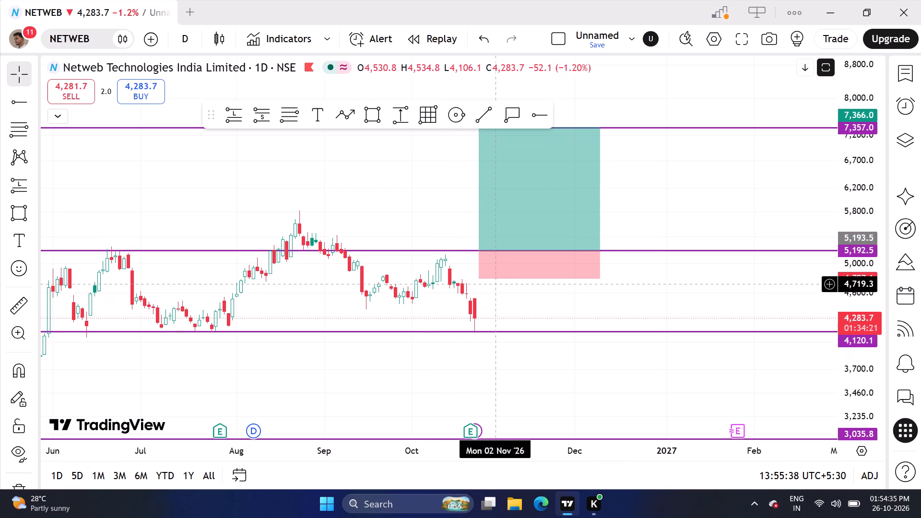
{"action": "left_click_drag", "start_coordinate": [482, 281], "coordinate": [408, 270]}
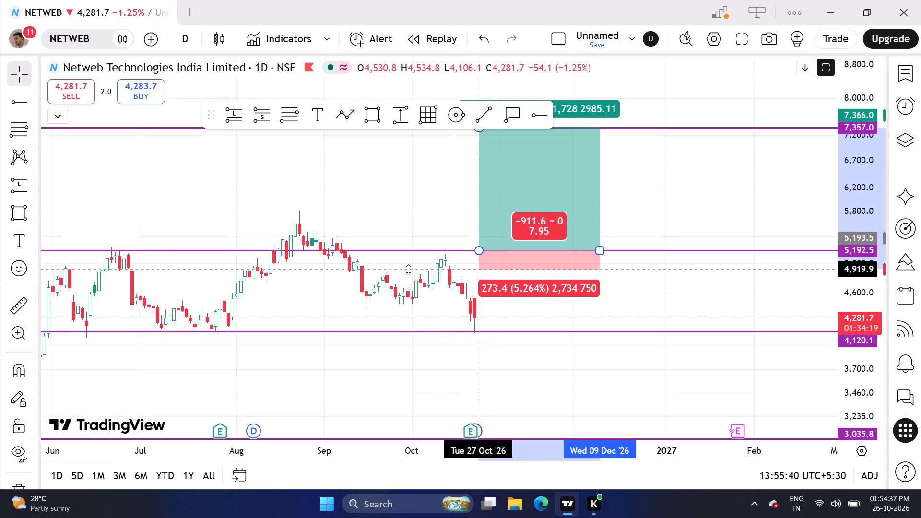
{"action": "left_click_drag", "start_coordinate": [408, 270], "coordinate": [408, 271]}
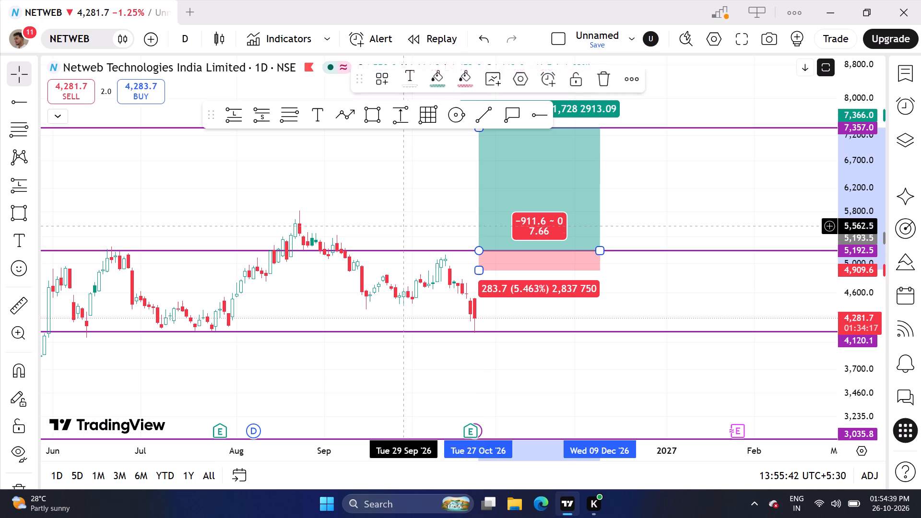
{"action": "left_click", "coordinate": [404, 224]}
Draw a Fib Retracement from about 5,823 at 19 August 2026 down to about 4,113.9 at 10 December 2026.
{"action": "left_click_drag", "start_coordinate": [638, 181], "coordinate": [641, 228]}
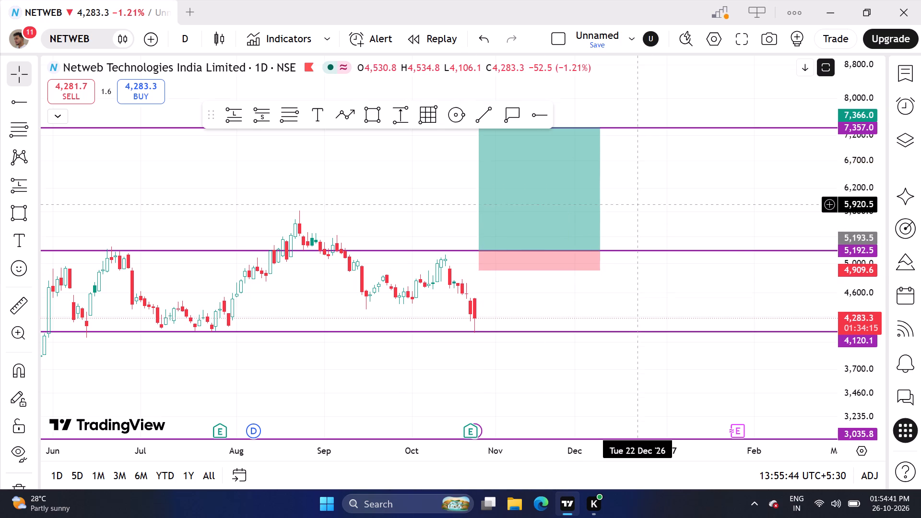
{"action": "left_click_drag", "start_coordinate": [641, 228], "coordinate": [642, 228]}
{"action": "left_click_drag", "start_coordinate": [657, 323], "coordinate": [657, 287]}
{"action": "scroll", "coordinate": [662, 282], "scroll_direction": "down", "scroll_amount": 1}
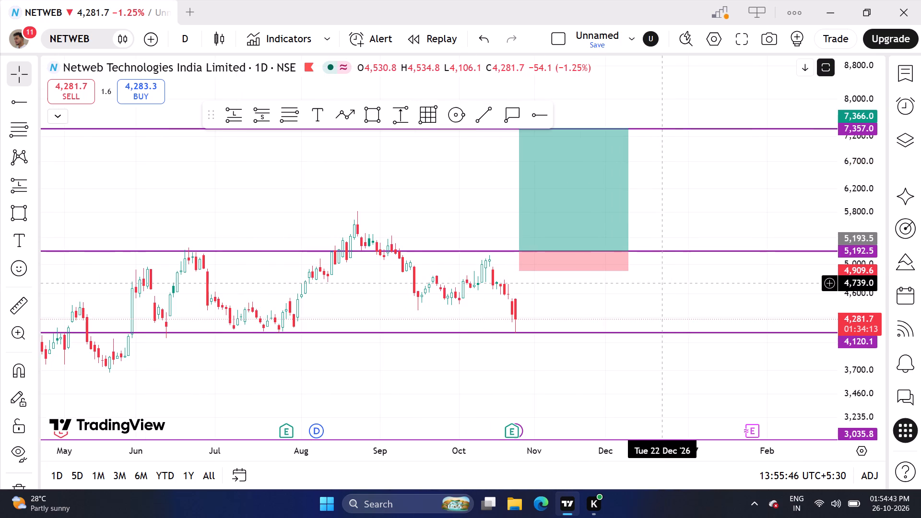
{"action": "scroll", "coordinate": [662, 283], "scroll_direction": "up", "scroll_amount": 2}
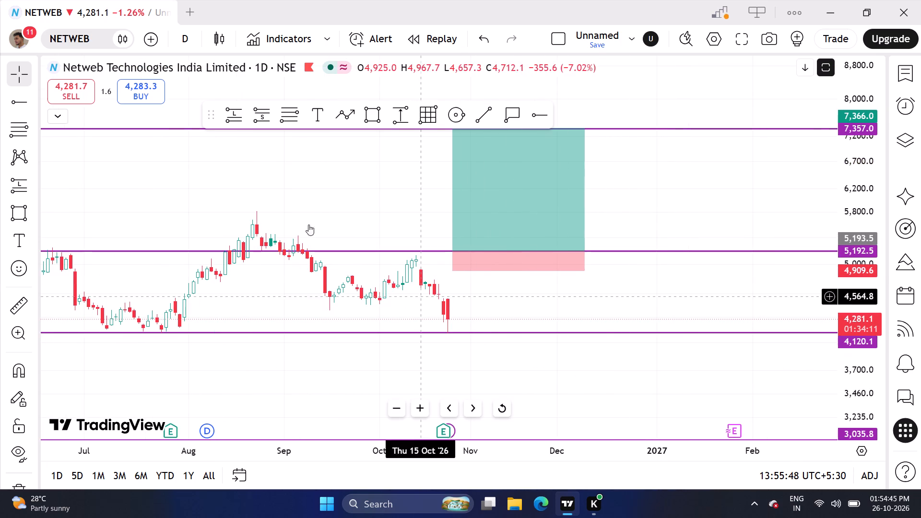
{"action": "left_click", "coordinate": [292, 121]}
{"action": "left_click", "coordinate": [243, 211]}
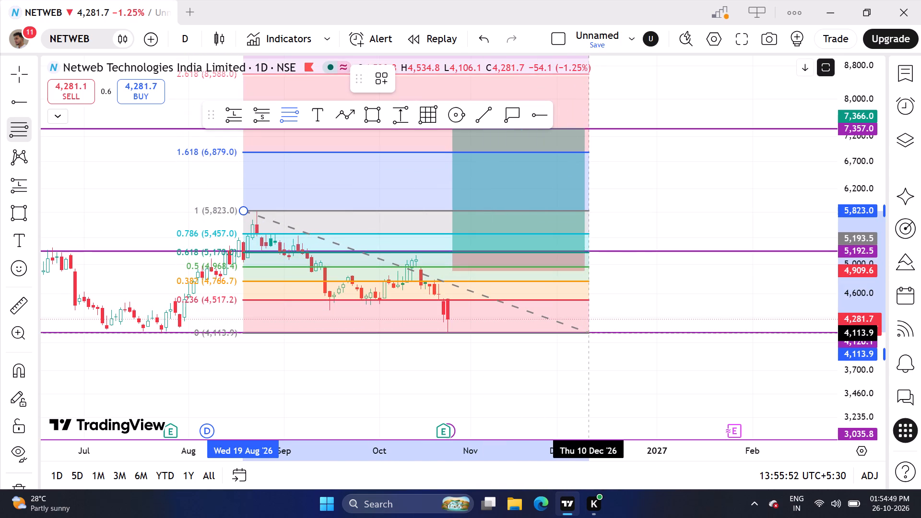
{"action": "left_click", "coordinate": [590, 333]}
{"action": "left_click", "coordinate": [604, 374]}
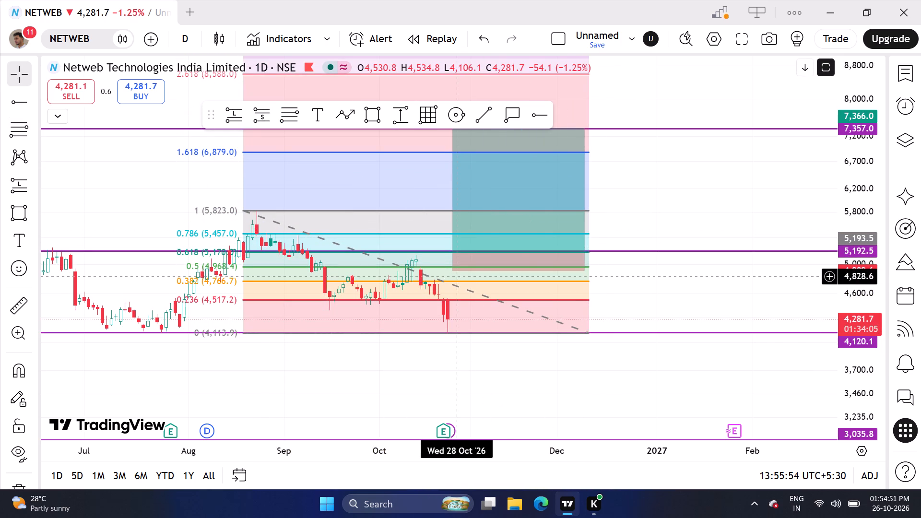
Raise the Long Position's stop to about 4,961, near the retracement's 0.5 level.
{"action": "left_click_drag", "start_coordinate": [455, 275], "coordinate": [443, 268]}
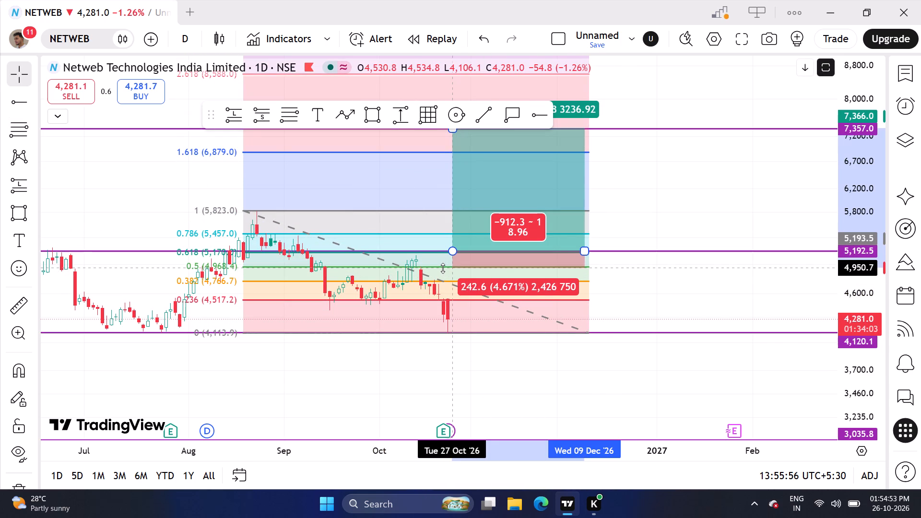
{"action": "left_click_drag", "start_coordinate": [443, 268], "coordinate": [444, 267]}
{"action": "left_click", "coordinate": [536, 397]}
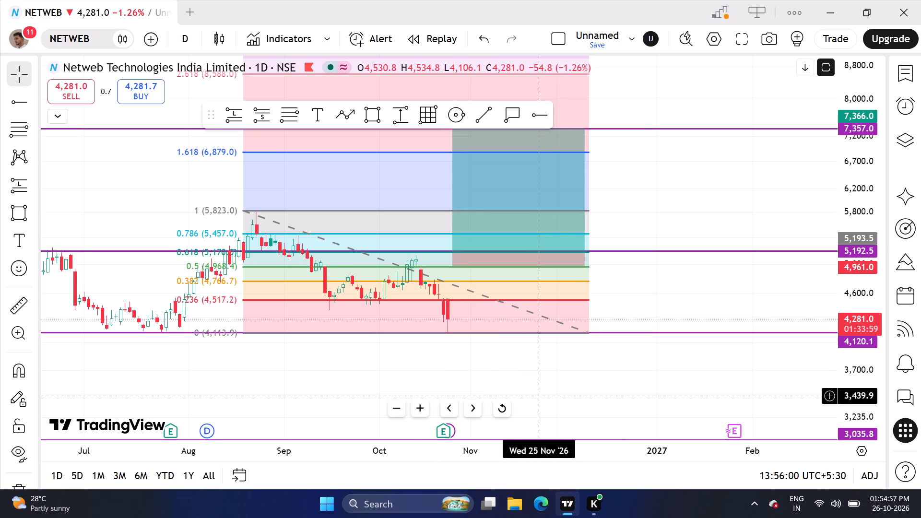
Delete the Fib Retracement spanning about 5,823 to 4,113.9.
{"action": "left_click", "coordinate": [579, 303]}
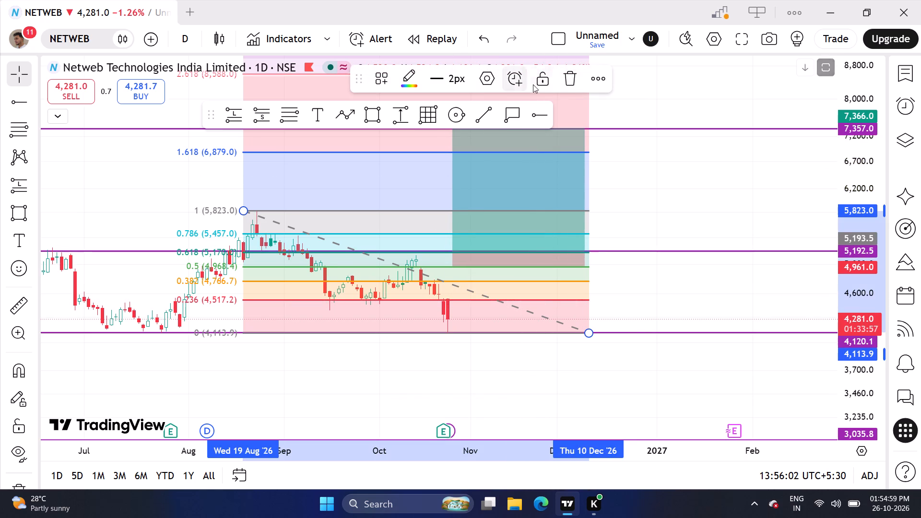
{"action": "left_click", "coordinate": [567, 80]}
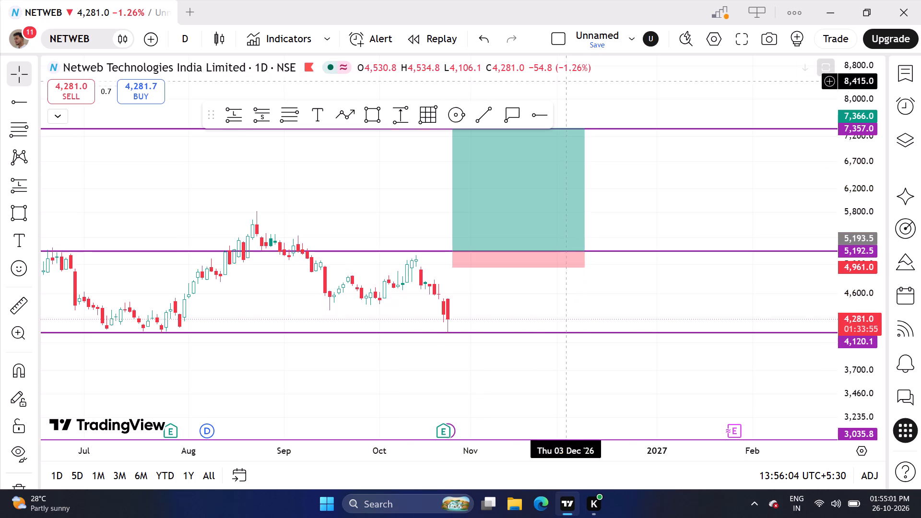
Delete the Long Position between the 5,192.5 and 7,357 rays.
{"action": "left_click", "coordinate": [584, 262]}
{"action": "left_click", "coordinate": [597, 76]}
Draw a descending trend line from the 24 August 2026 high at about 5,823 to the 4,120.1 ray in mid-January 2027.
{"action": "scroll", "coordinate": [583, 412], "scroll_direction": "up", "scroll_amount": 2}
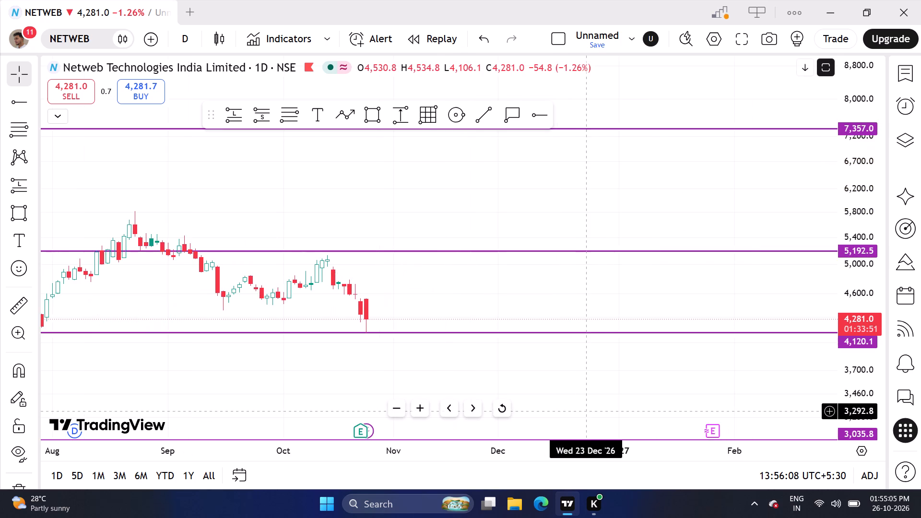
{"action": "scroll", "coordinate": [578, 377], "scroll_direction": "down", "scroll_amount": 9}
{"action": "scroll", "coordinate": [675, 379], "scroll_direction": "down", "scroll_amount": 6}
{"action": "scroll", "coordinate": [738, 391], "scroll_direction": "up", "scroll_amount": 4}
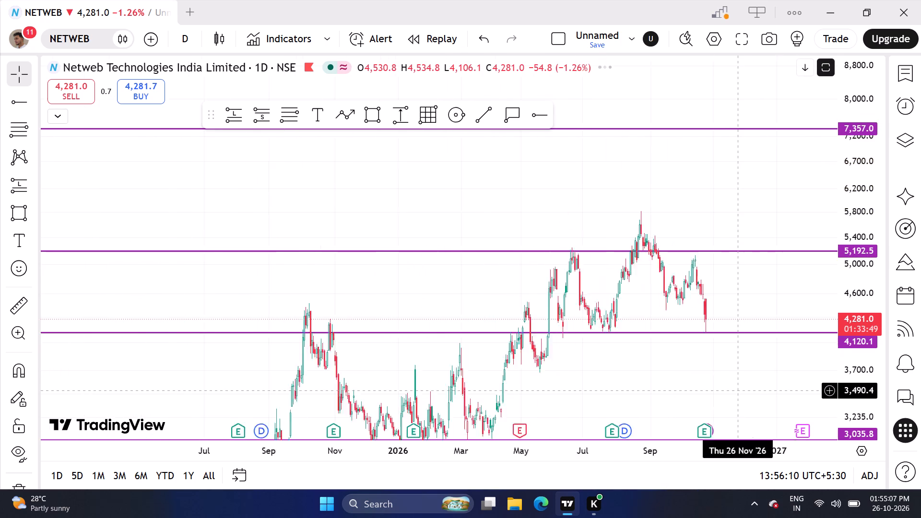
{"action": "scroll", "coordinate": [733, 392], "scroll_direction": "up", "scroll_amount": 4}
{"action": "left_click", "coordinate": [478, 112]}
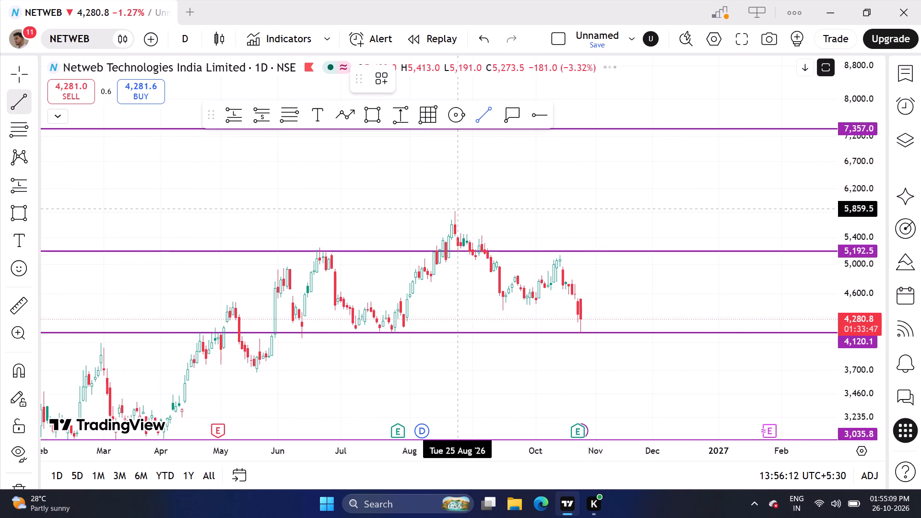
{"action": "left_click", "coordinate": [455, 211]}
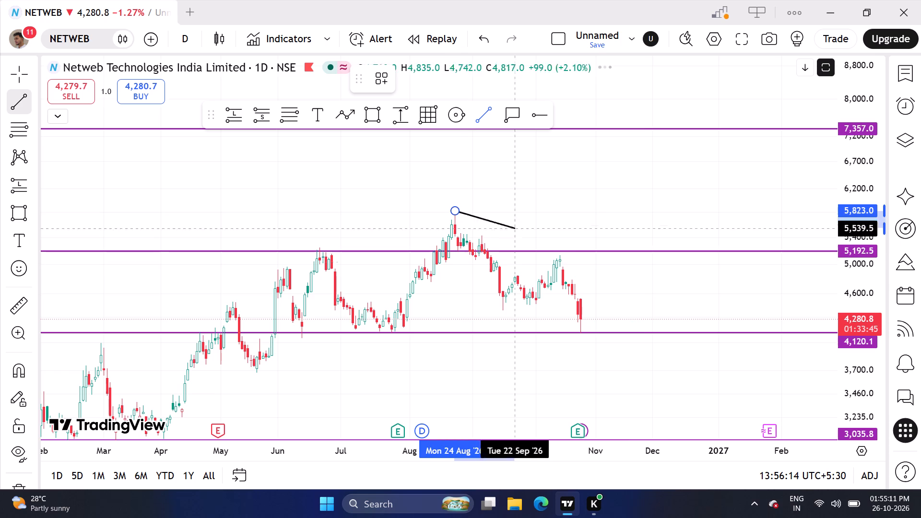
{"action": "left_click", "coordinate": [756, 332]}
{"action": "left_click", "coordinate": [744, 367]}
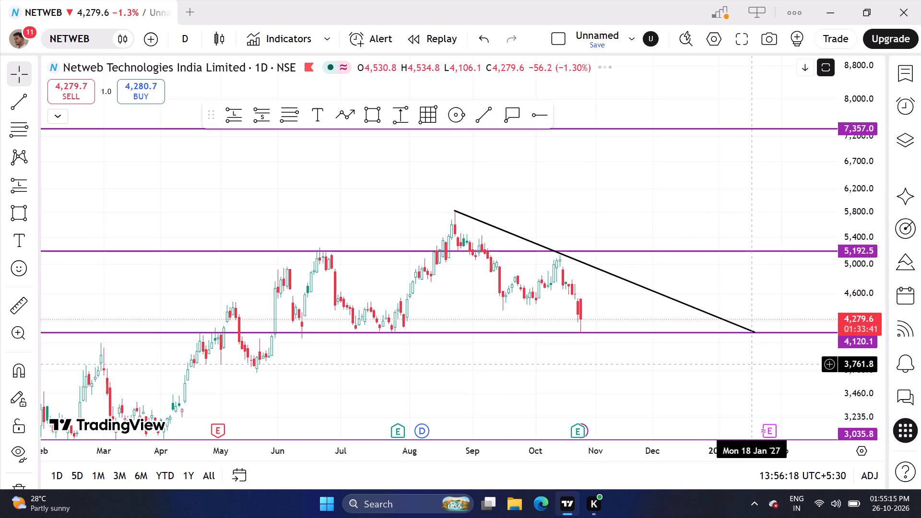
Measure the price range from the latest candle at about 4,270 up to the 5,192.5 ray, and remove the measurement.
{"action": "scroll", "coordinate": [755, 368], "scroll_direction": "up", "scroll_amount": 1}
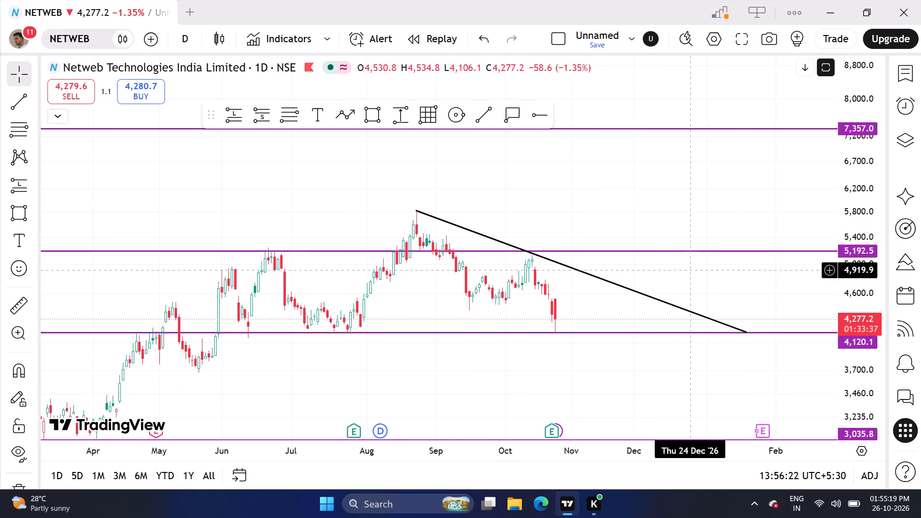
{"action": "scroll", "coordinate": [866, 350], "scroll_direction": "up", "scroll_amount": 4}
{"action": "scroll", "coordinate": [702, 417], "scroll_direction": "up", "scroll_amount": 2}
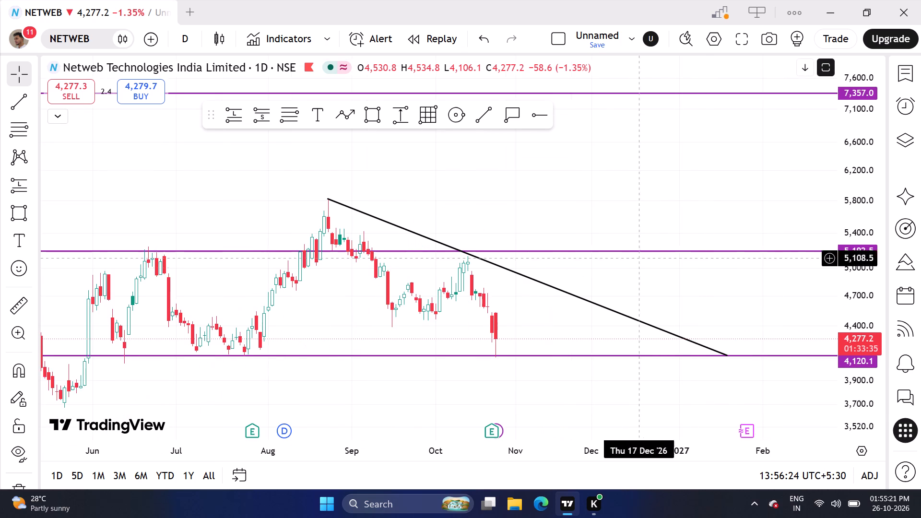
{"action": "left_click_drag", "start_coordinate": [600, 218], "coordinate": [536, 217]}
{"action": "left_click", "coordinate": [402, 125]}
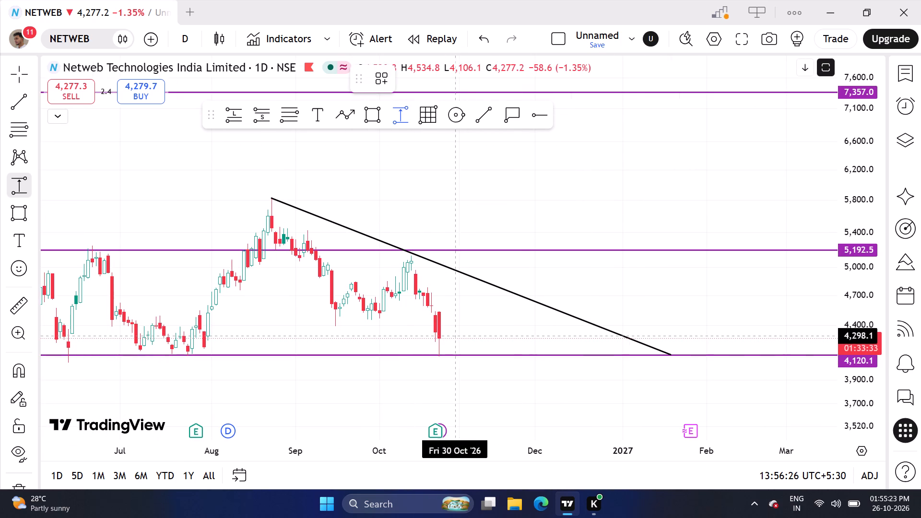
{"action": "left_click", "coordinate": [450, 339]}
{"action": "left_click", "coordinate": [473, 249]}
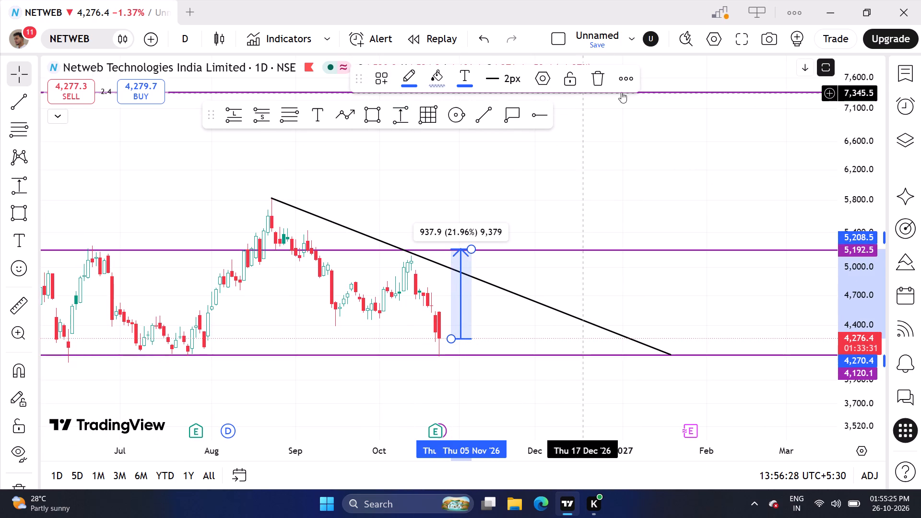
{"action": "left_click", "coordinate": [594, 90]}
Expand the indicator legend and show the hidden EMA 9 on the daily NETWEB chart.
{"action": "scroll", "coordinate": [600, 258], "scroll_direction": "down", "scroll_amount": 5}
{"action": "scroll", "coordinate": [860, 294], "scroll_direction": "down", "scroll_amount": 8}
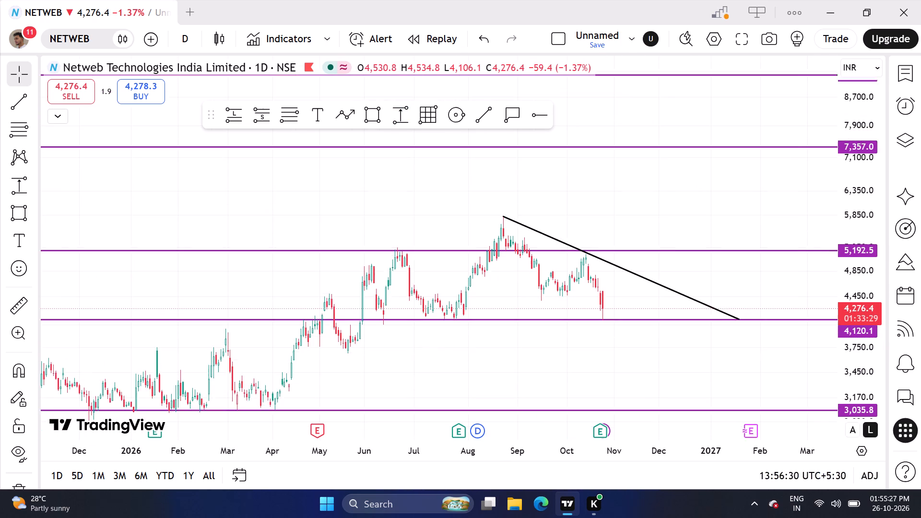
{"action": "scroll", "coordinate": [659, 379], "scroll_direction": "up", "scroll_amount": 6}
{"action": "left_click", "coordinate": [67, 117]}
{"action": "left_click", "coordinate": [106, 115]}
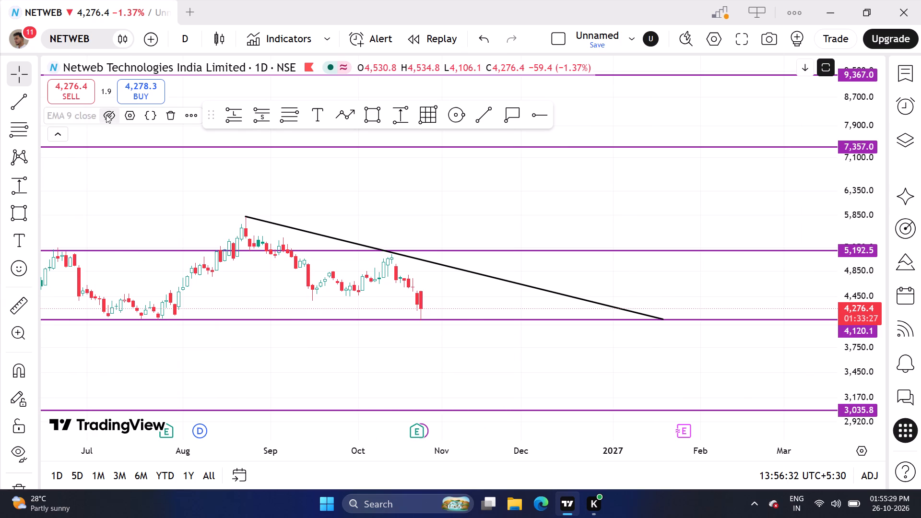
Change the daily NETWEB chart style to regular filled candles.
{"action": "left_click", "coordinate": [225, 36]}
{"action": "left_click", "coordinate": [237, 71]}
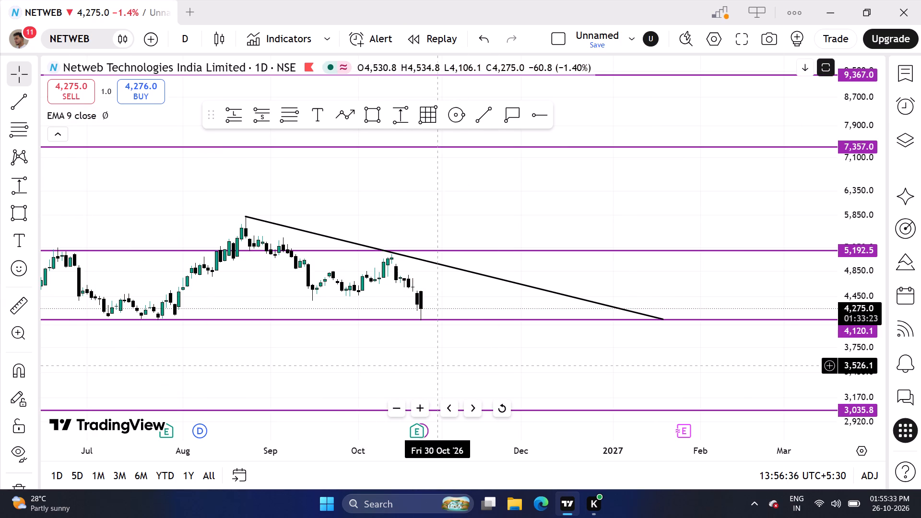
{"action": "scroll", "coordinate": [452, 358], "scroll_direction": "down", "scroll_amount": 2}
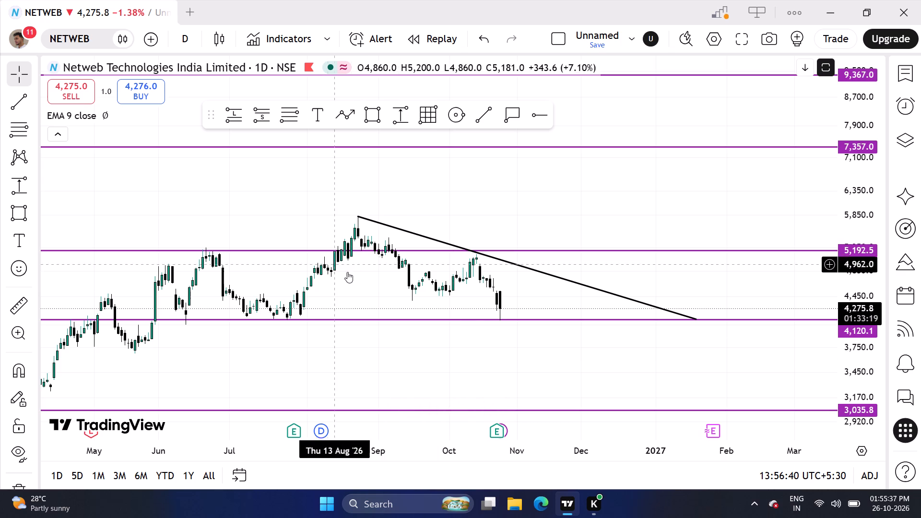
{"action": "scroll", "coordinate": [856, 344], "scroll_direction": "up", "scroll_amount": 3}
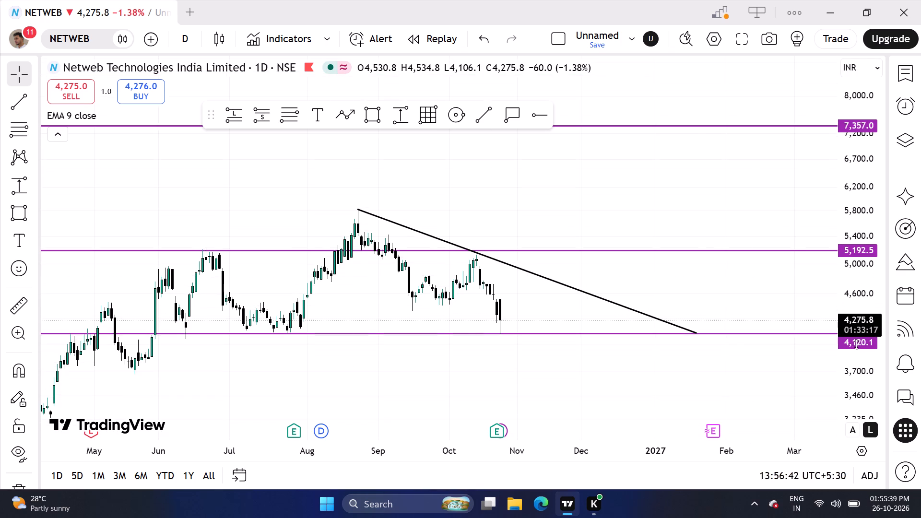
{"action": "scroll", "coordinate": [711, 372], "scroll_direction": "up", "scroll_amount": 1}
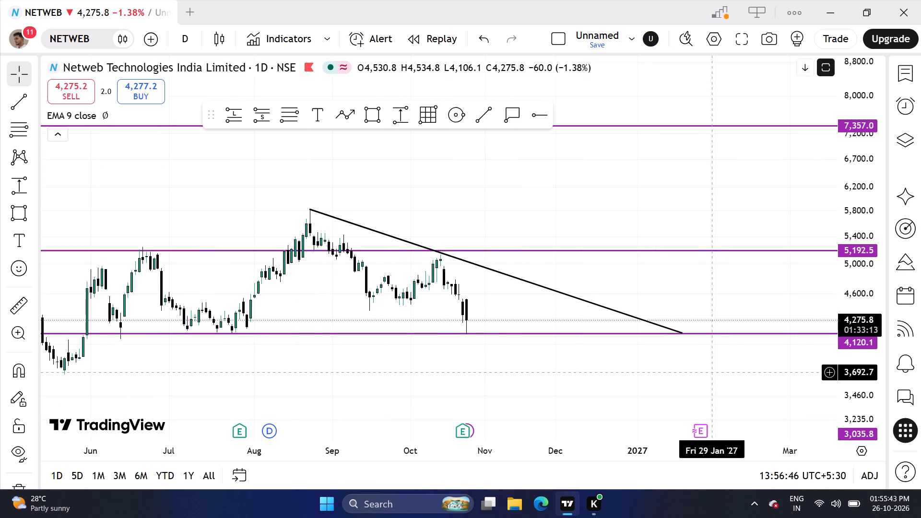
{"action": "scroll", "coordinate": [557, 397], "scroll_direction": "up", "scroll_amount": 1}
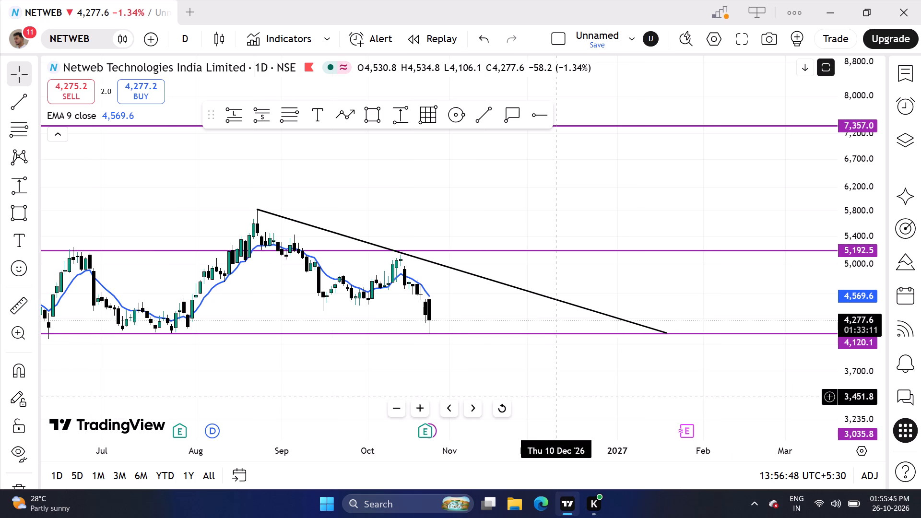
Collapse the Red list's BO 1 section, expand INDEXS and open the NIFTY chart.
{"action": "left_click", "coordinate": [918, 79]}
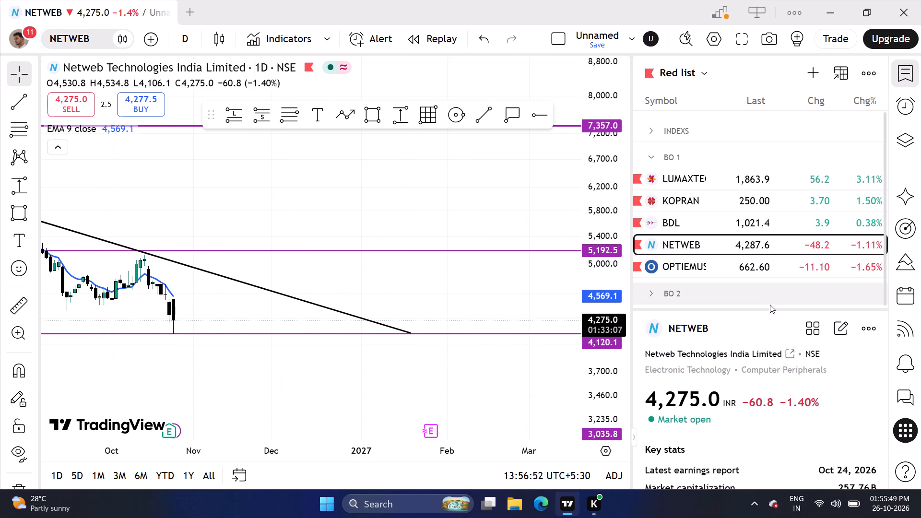
{"action": "left_click", "coordinate": [653, 151]}
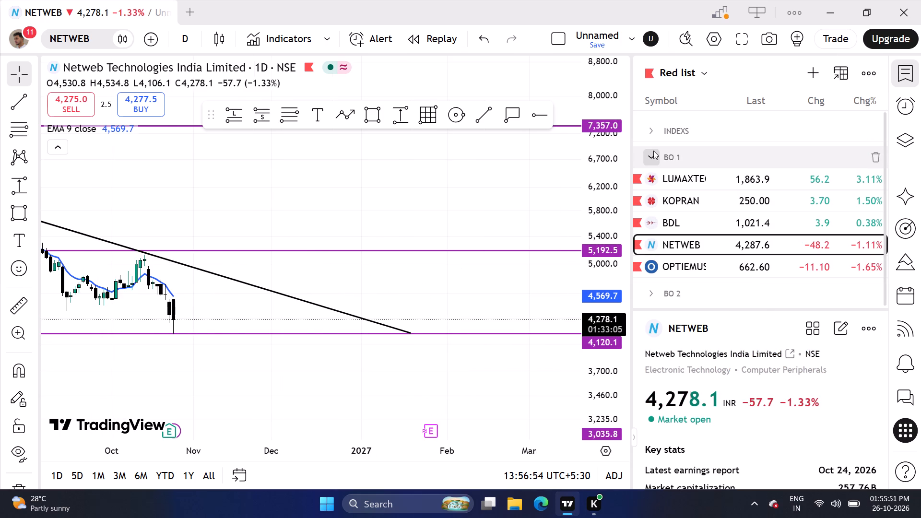
{"action": "left_click", "coordinate": [656, 129]}
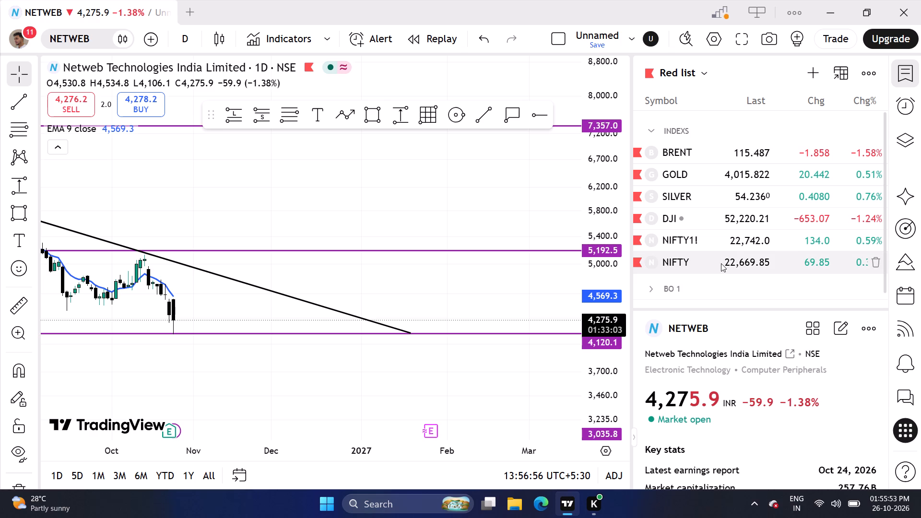
{"action": "left_click", "coordinate": [721, 263]}
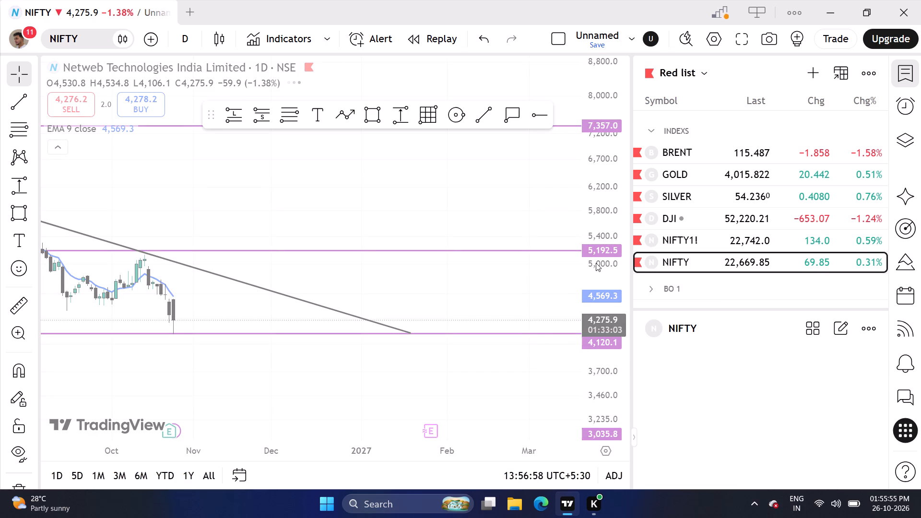
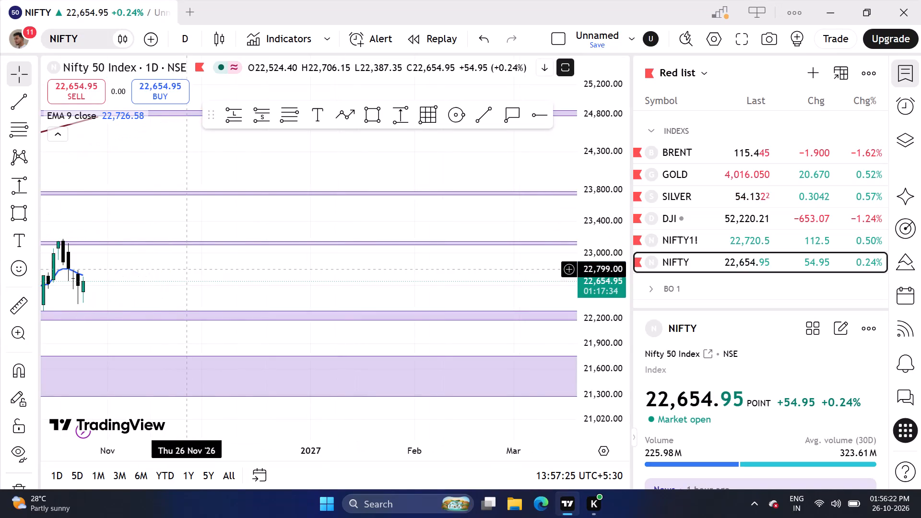
Examine NIFTY's recent daily candles against the marked price zones and the EMA 9.
{"action": "left_click_drag", "start_coordinate": [177, 265], "coordinate": [516, 272]}
{"action": "scroll", "coordinate": [503, 294], "scroll_direction": "up", "scroll_amount": 1}
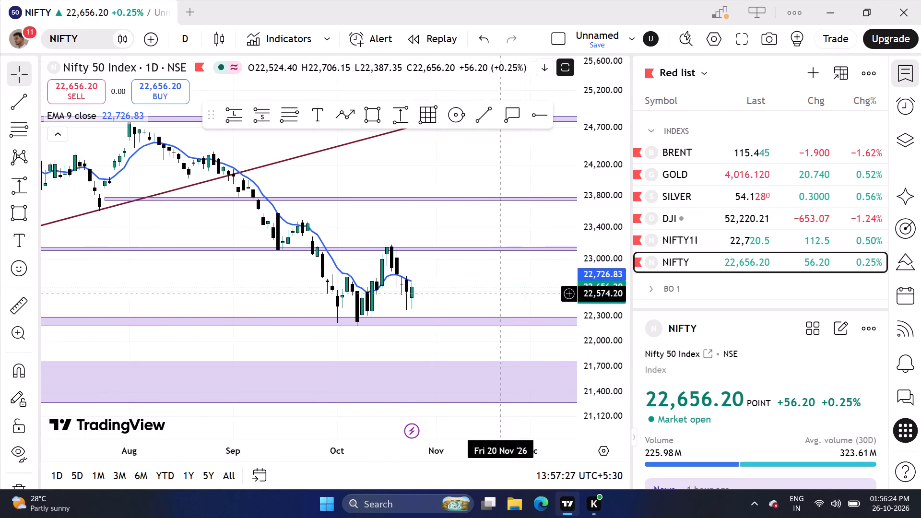
{"action": "scroll", "coordinate": [503, 294], "scroll_direction": "up", "scroll_amount": 2}
Collapse the Red list's INDEXS section, expand BO 1 and open the LUMAXTECH chart.
{"action": "left_click", "coordinate": [646, 128]}
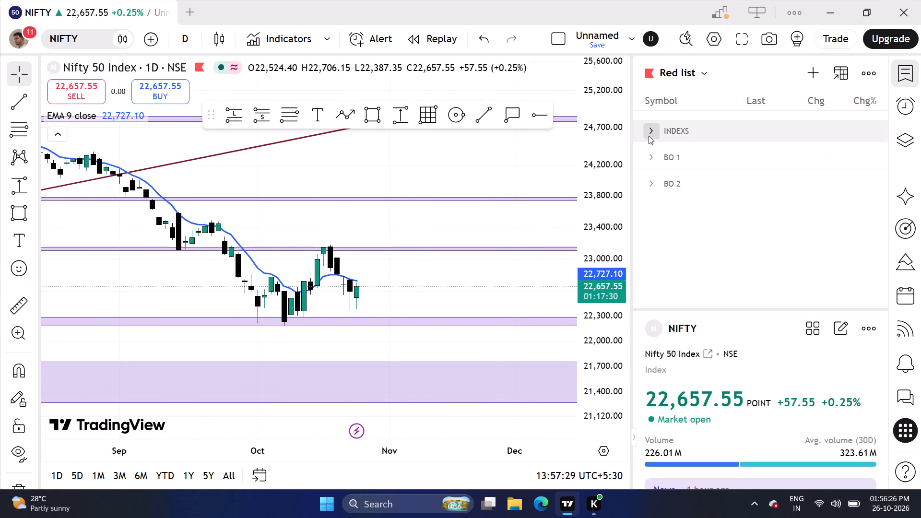
{"action": "left_click", "coordinate": [651, 160]}
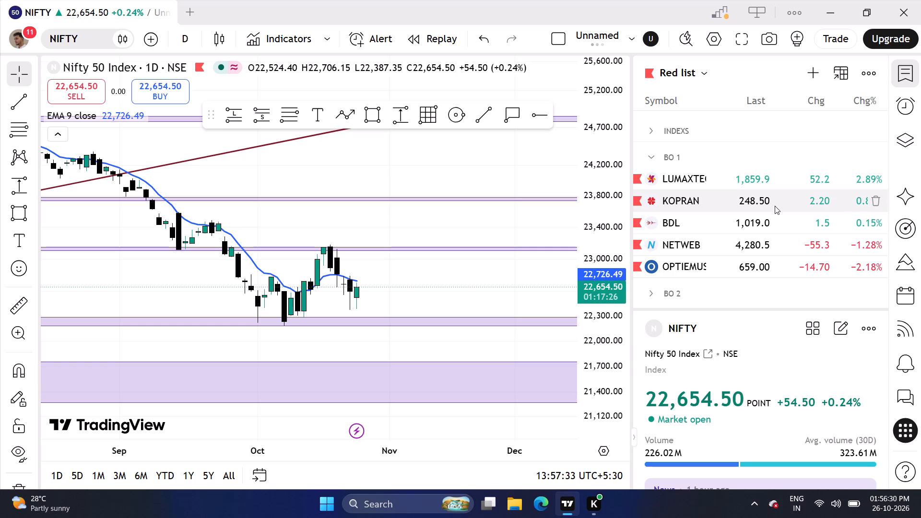
{"action": "left_click", "coordinate": [744, 172]}
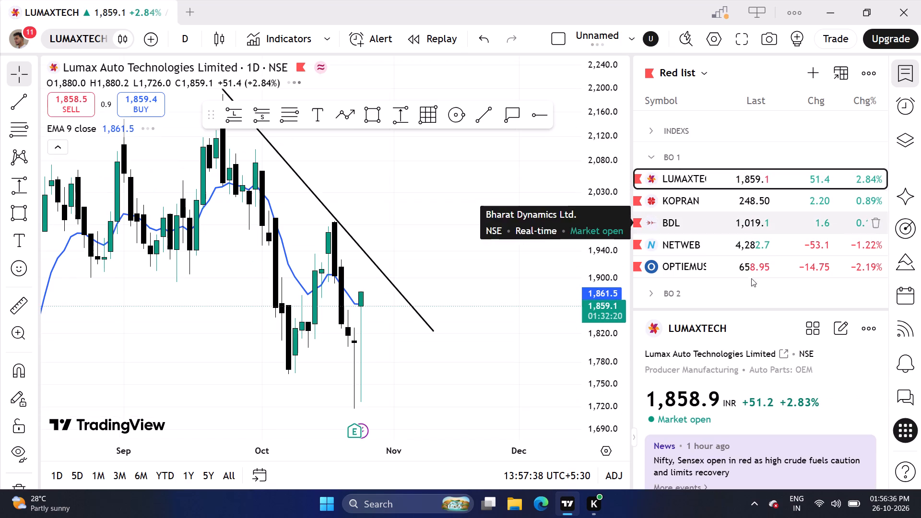
Review LUMAXTECH's daily trend line and zones, and switch the chart to the 4-hour timeframe.
{"action": "scroll", "coordinate": [596, 284], "scroll_direction": "down", "scroll_amount": 10}
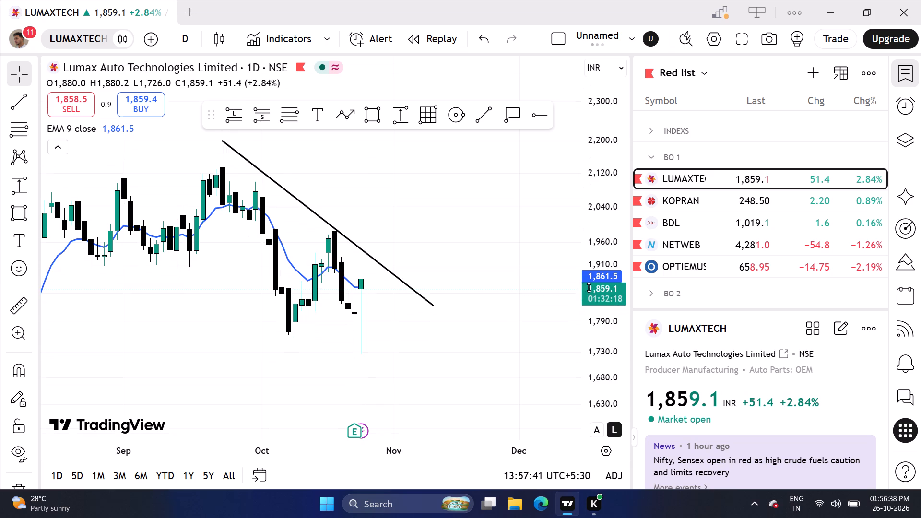
{"action": "scroll", "coordinate": [589, 287], "scroll_direction": "down", "scroll_amount": 16}
{"action": "scroll", "coordinate": [502, 340], "scroll_direction": "up", "scroll_amount": 2}
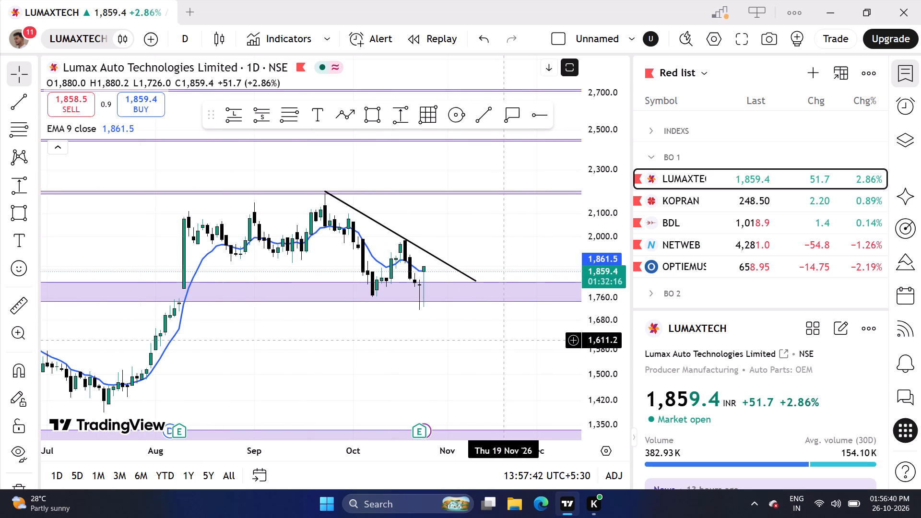
{"action": "scroll", "coordinate": [502, 341], "scroll_direction": "up", "scroll_amount": 1}
{"action": "left_click", "coordinate": [179, 42]}
{"action": "scroll", "coordinate": [221, 207], "scroll_direction": "down", "scroll_amount": 6}
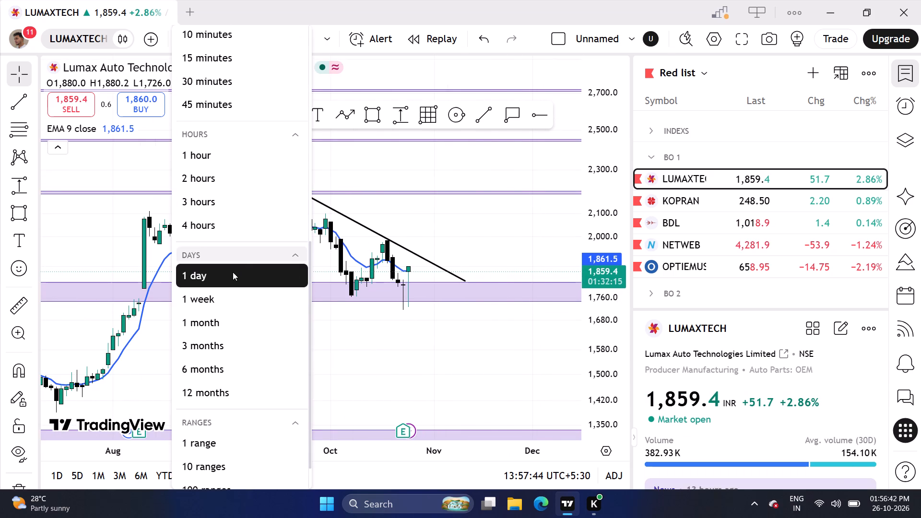
{"action": "left_click", "coordinate": [219, 234]}
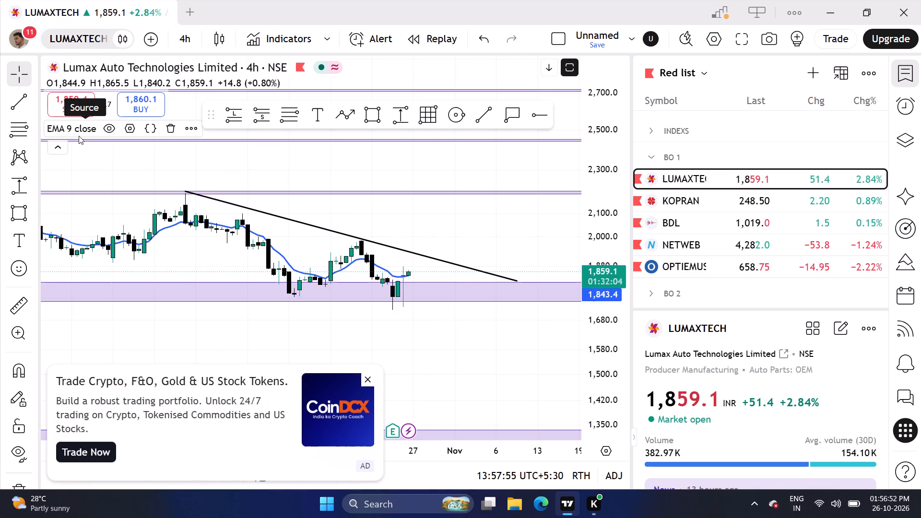
Hide the EMA 9 on the 4-hour LUMAXTECH chart and collapse the indicator legend.
{"action": "left_click", "coordinate": [117, 133]}
{"action": "left_click", "coordinate": [51, 144]}
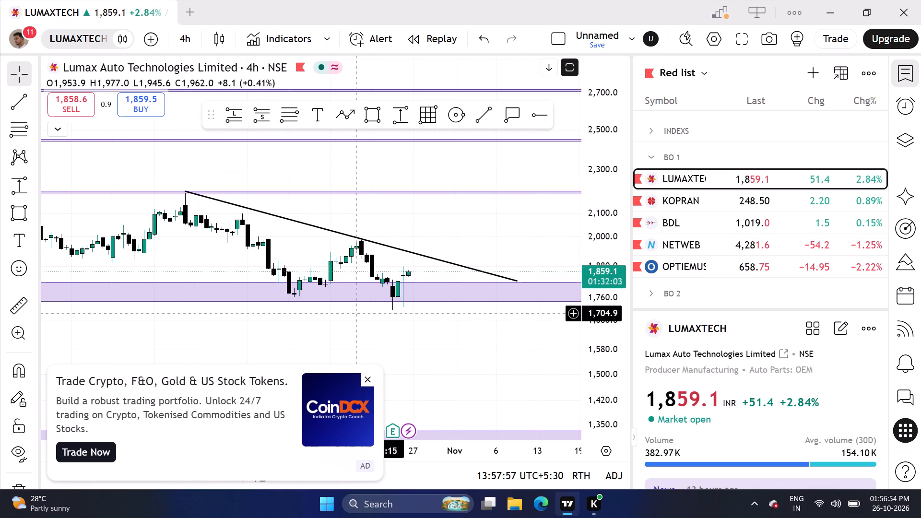
Dismiss the advertisement and examine LUMAXTECH's 4-hour candles against the descending trend line and the marked price zones.
{"action": "left_click", "coordinate": [372, 374]}
{"action": "scroll", "coordinate": [410, 316], "scroll_direction": "down", "scroll_amount": 6}
{"action": "scroll", "coordinate": [626, 335], "scroll_direction": "up", "scroll_amount": 5}
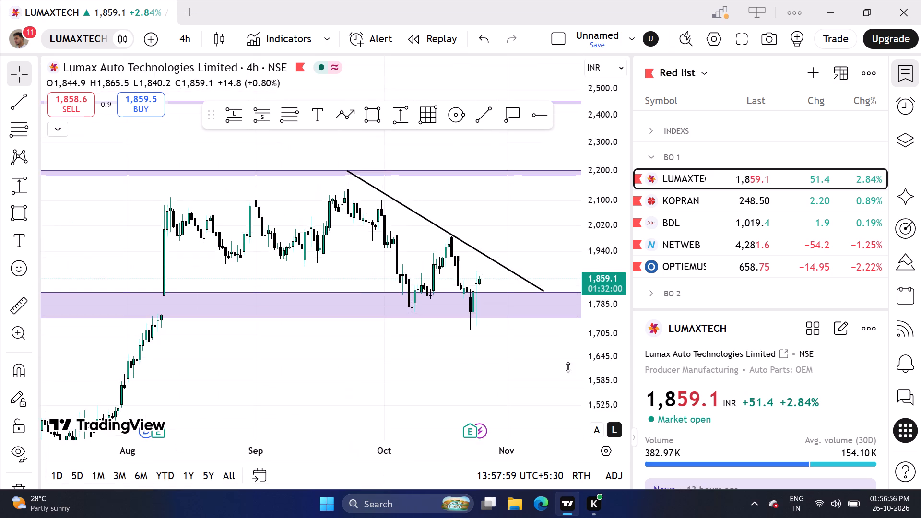
{"action": "scroll", "coordinate": [546, 382], "scroll_direction": "up", "scroll_amount": 4}
{"action": "left_click_drag", "start_coordinate": [536, 386], "coordinate": [513, 415]}
{"action": "scroll", "coordinate": [512, 409], "scroll_direction": "down", "scroll_amount": 6}
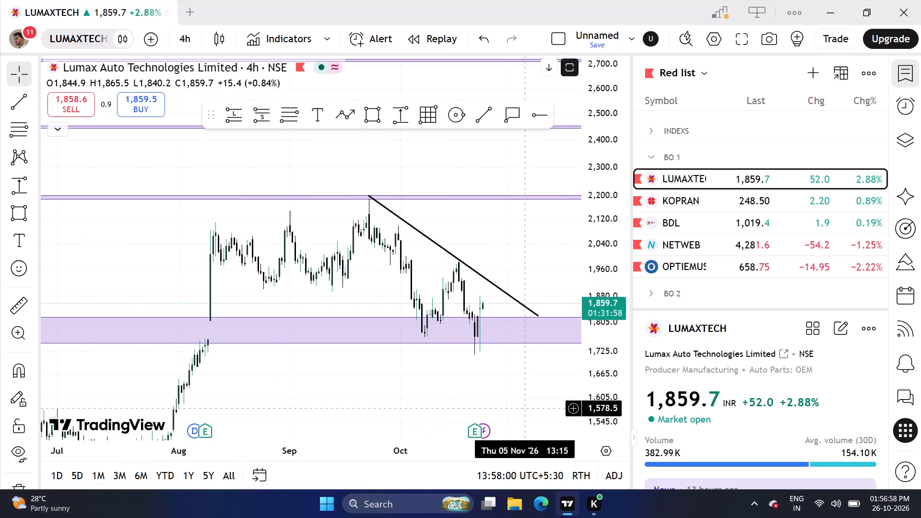
{"action": "scroll", "coordinate": [604, 347], "scroll_direction": "down", "scroll_amount": 7}
{"action": "scroll", "coordinate": [587, 374], "scroll_direction": "up", "scroll_amount": 5}
{"action": "scroll", "coordinate": [530, 394], "scroll_direction": "up", "scroll_amount": 3}
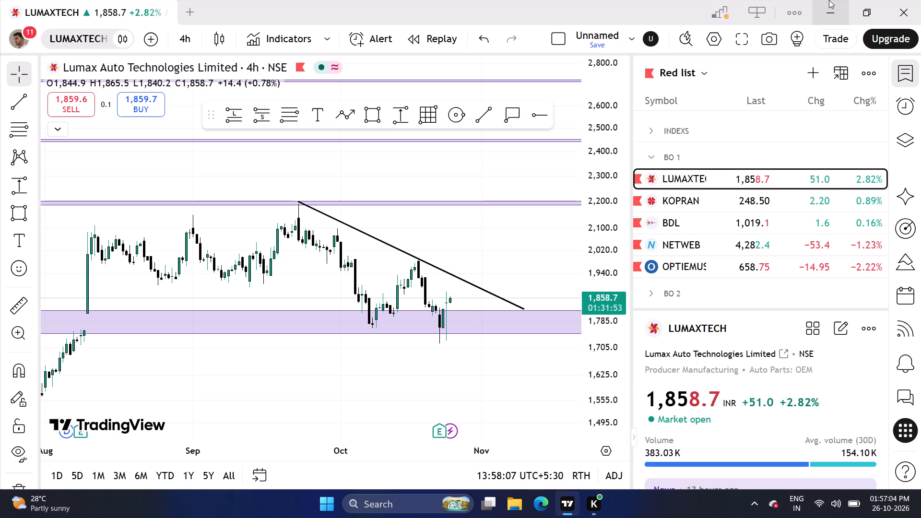
{"action": "scroll", "coordinate": [599, 330], "scroll_direction": "up", "scroll_amount": 3}
{"action": "scroll", "coordinate": [460, 229], "scroll_direction": "up", "scroll_amount": 6}
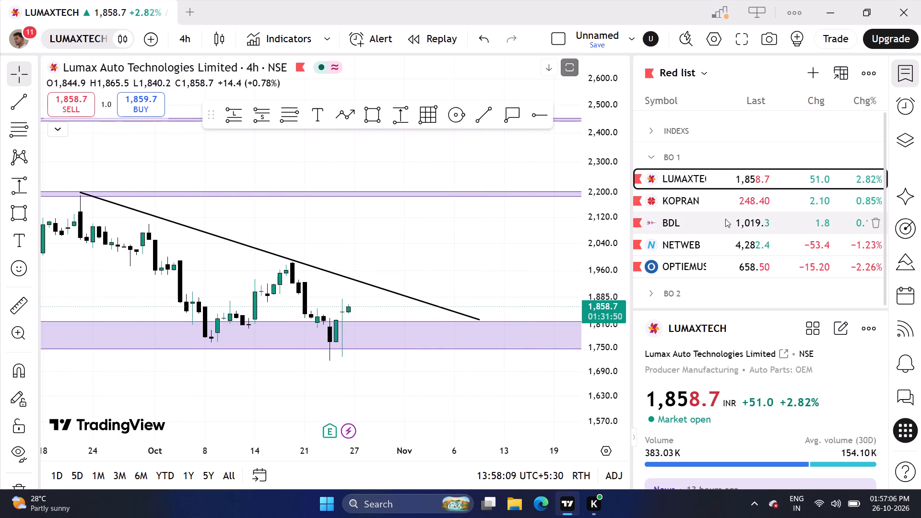
{"action": "scroll", "coordinate": [737, 187], "scroll_direction": "down", "scroll_amount": 3}
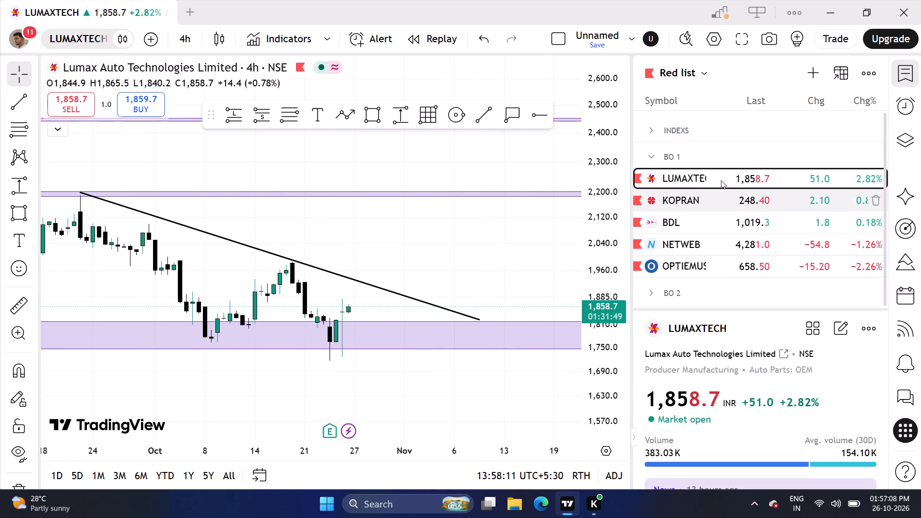
Open the OPTIEMUS chart from BO 1 and examine its 4-hour price history back to April.
{"action": "left_click", "coordinate": [708, 265]}
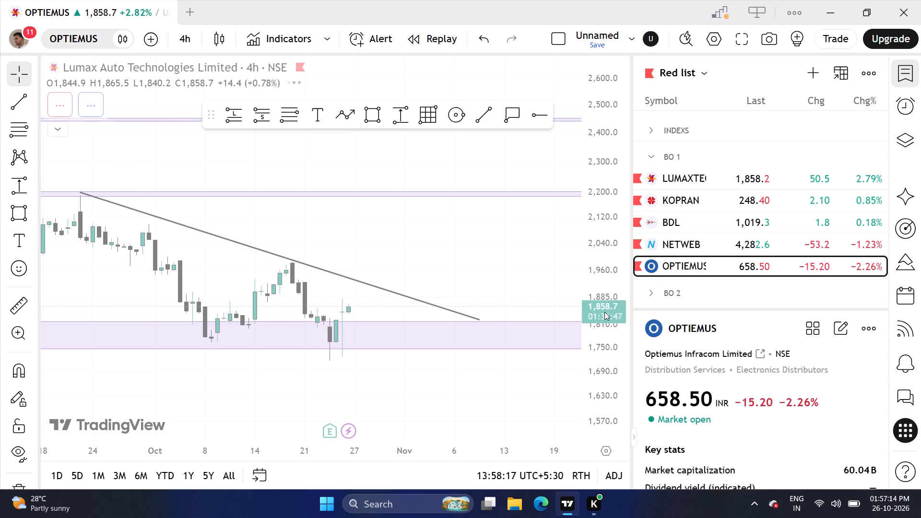
{"action": "scroll", "coordinate": [581, 303], "scroll_direction": "down", "scroll_amount": 13}
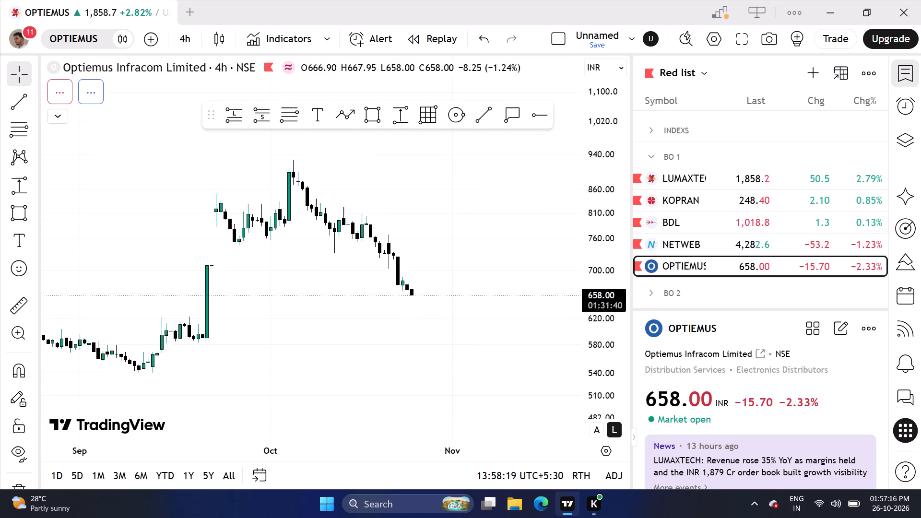
{"action": "scroll", "coordinate": [477, 329], "scroll_direction": "down", "scroll_amount": 7}
{"action": "scroll", "coordinate": [574, 284], "scroll_direction": "down", "scroll_amount": 12}
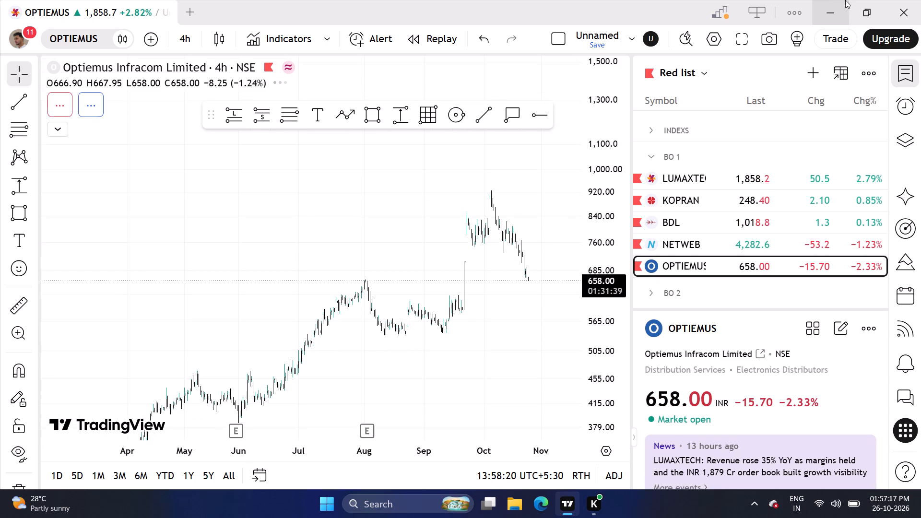